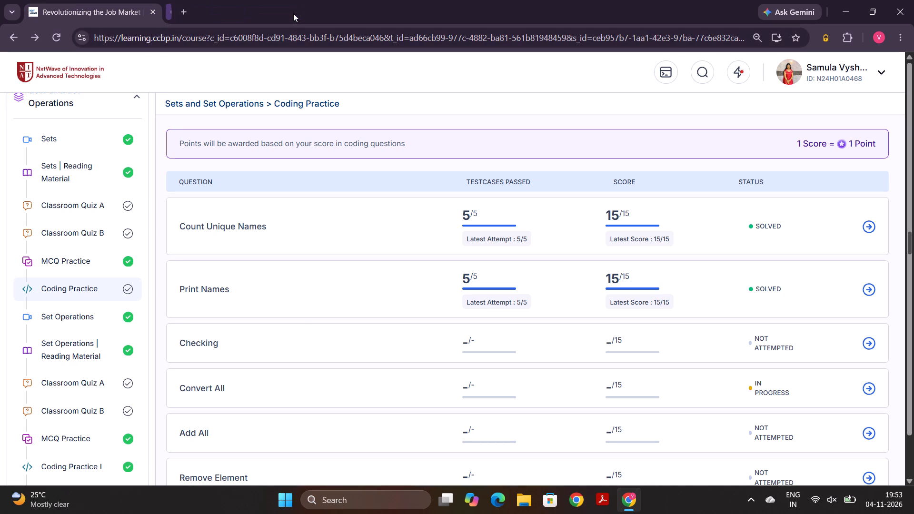
Go to the learning portal's home page and resume the Data visualisation course at Creating your first Dashboard.
scroll(89, 130, up, 4)
click(54, 68)
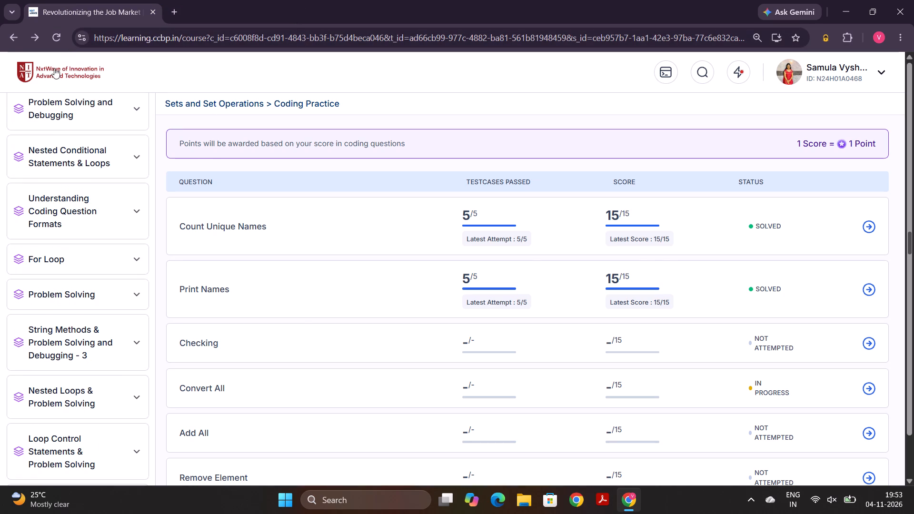
scroll(290, 313, up, 4)
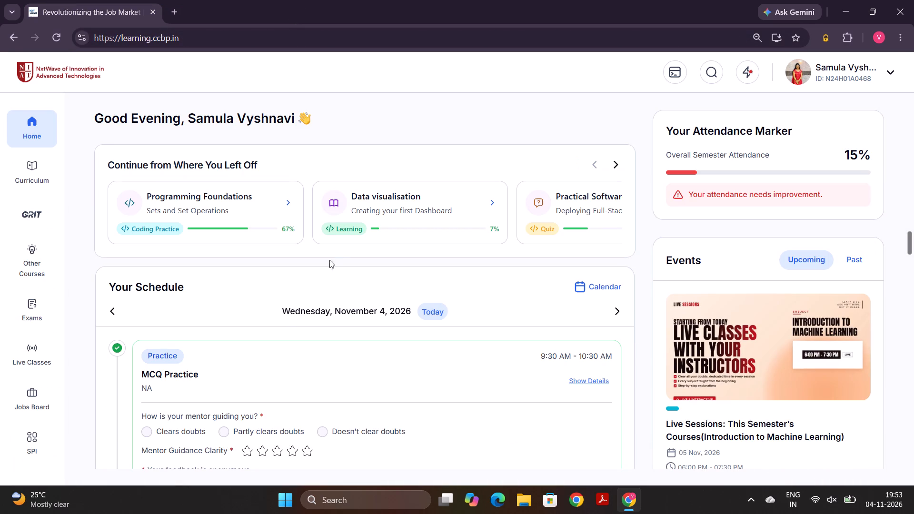
scroll(314, 224, left, 2)
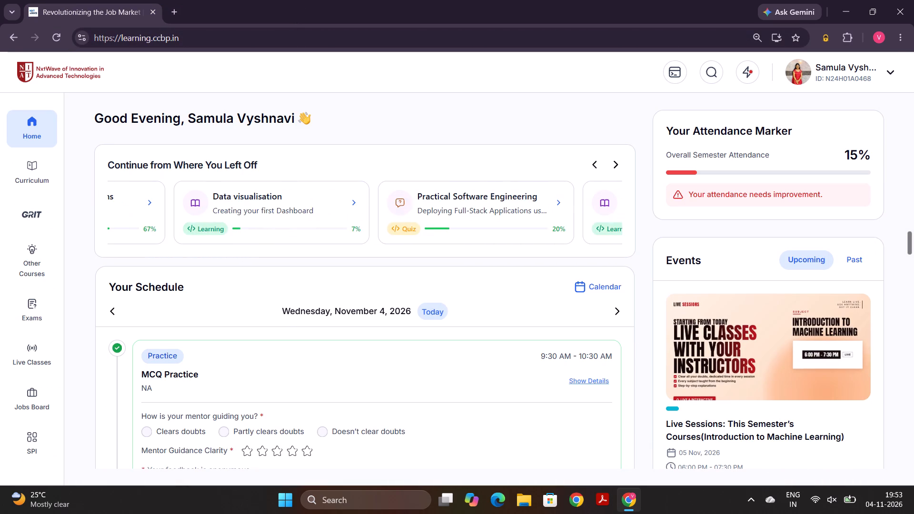
click(255, 205)
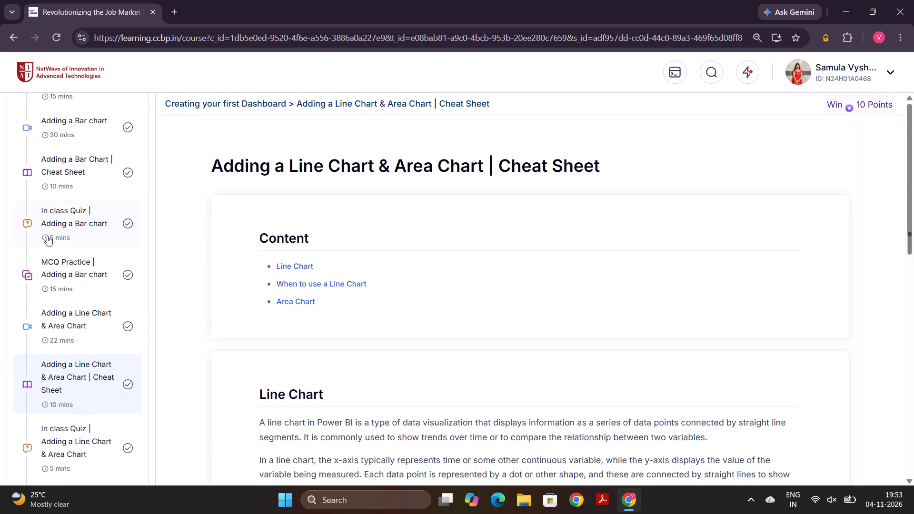
Look through the Creating your first Dashboard lesson list, from Project Overview to the Line Chart & Area Chart lessons.
scroll(62, 282, up, 4)
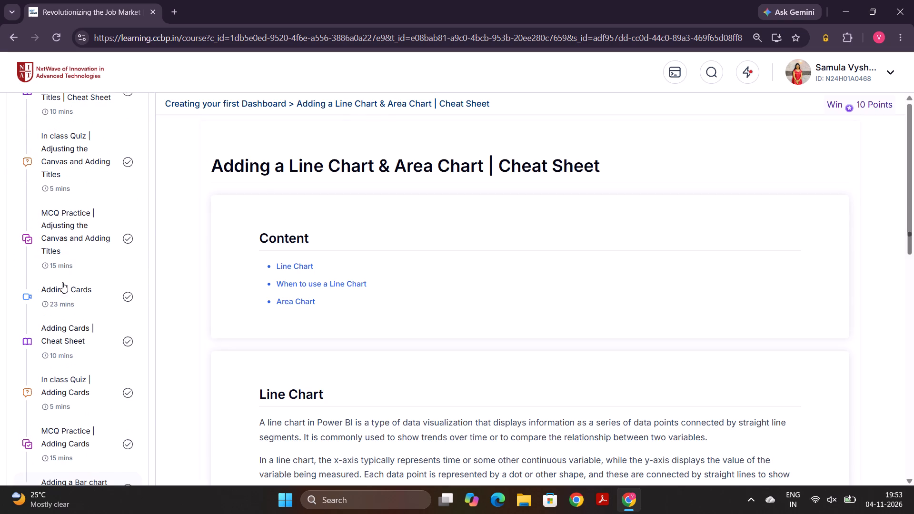
scroll(62, 282, up, 1)
scroll(106, 220, up, 1)
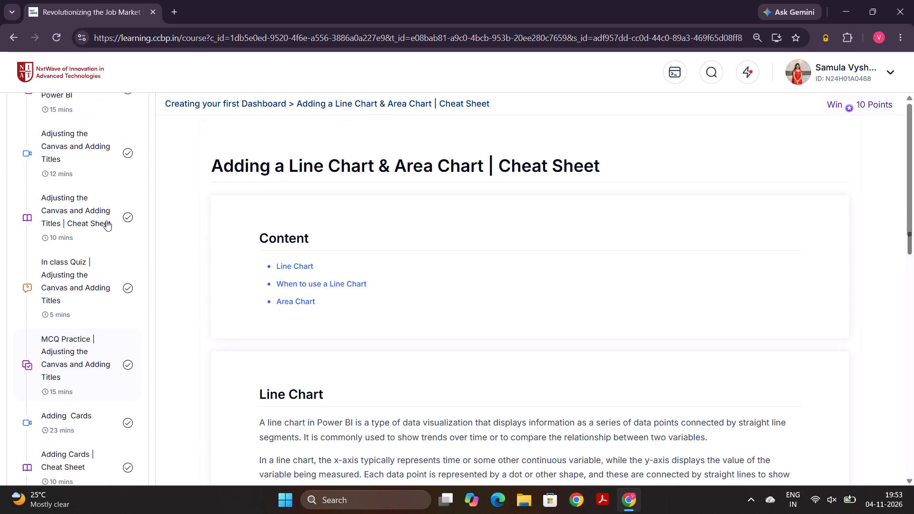
scroll(106, 220, up, 7)
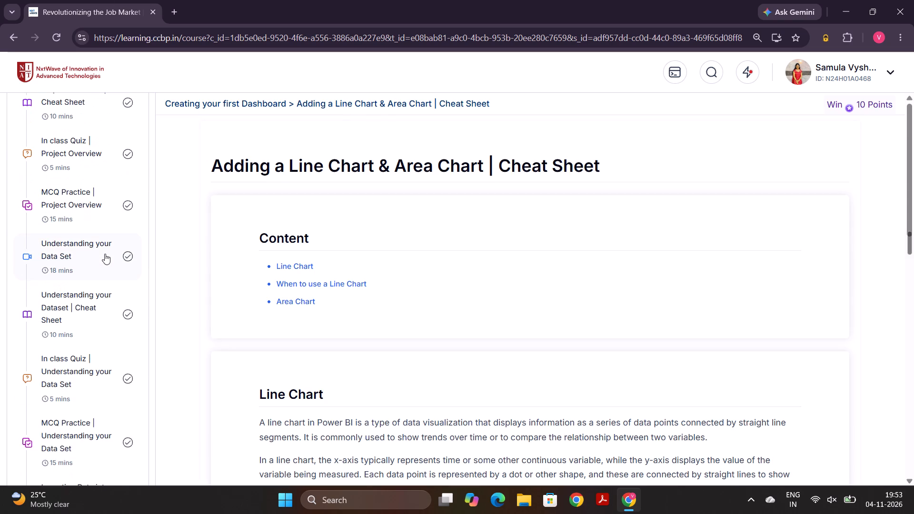
scroll(105, 254, up, 1)
scroll(105, 254, down, 4)
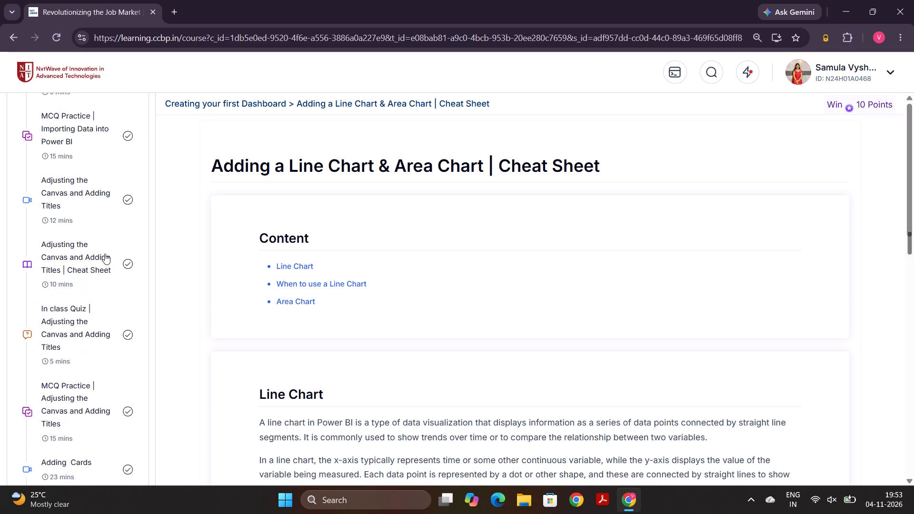
scroll(105, 254, down, 8)
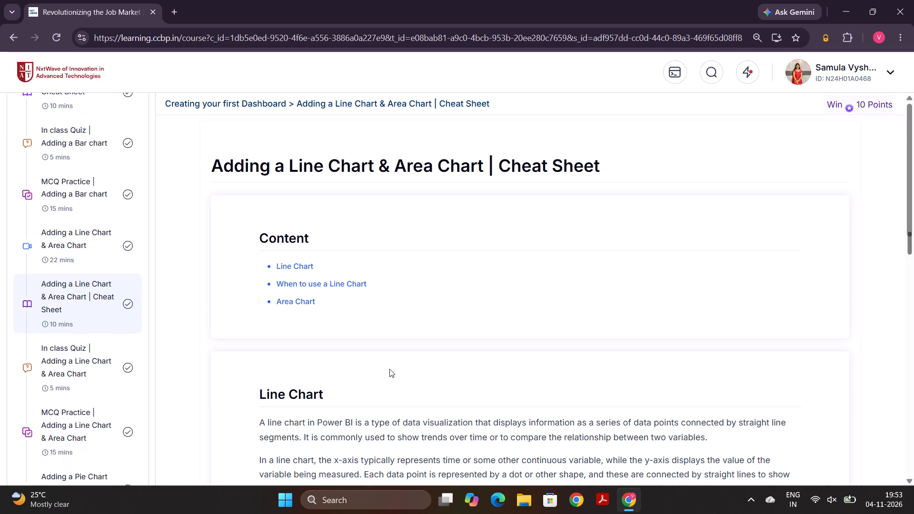
Skim the Adding a Line Chart & Area Chart cheat sheet and look in on its in-class quiz and MCQ practice.
scroll(414, 387, down, 6)
scroll(414, 387, up, 4)
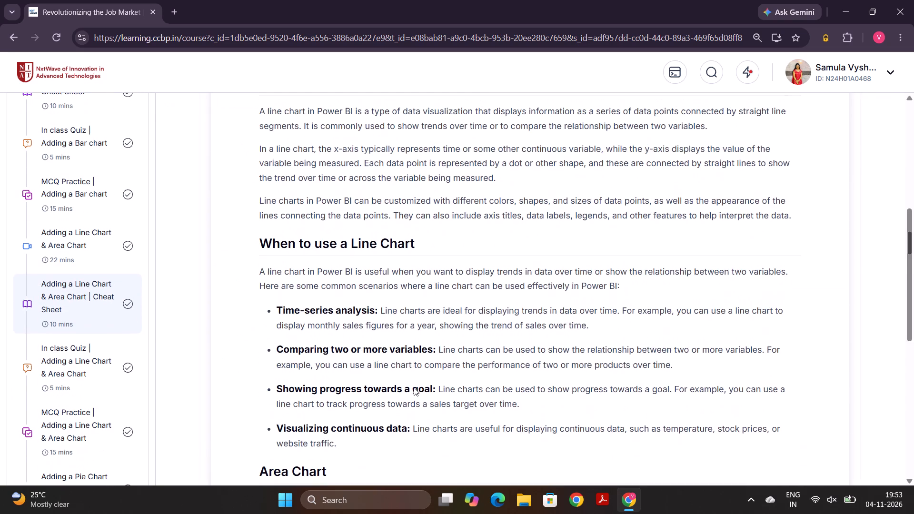
scroll(414, 387, up, 1)
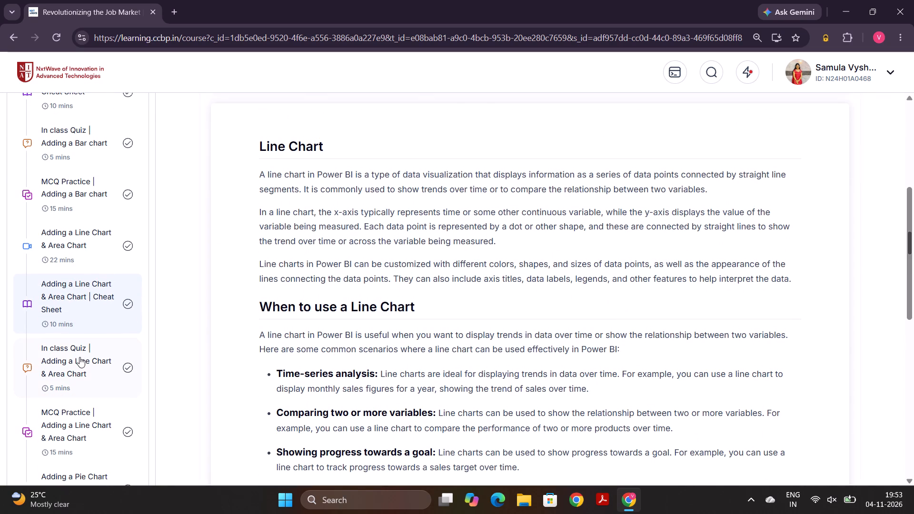
click(79, 357)
click(82, 436)
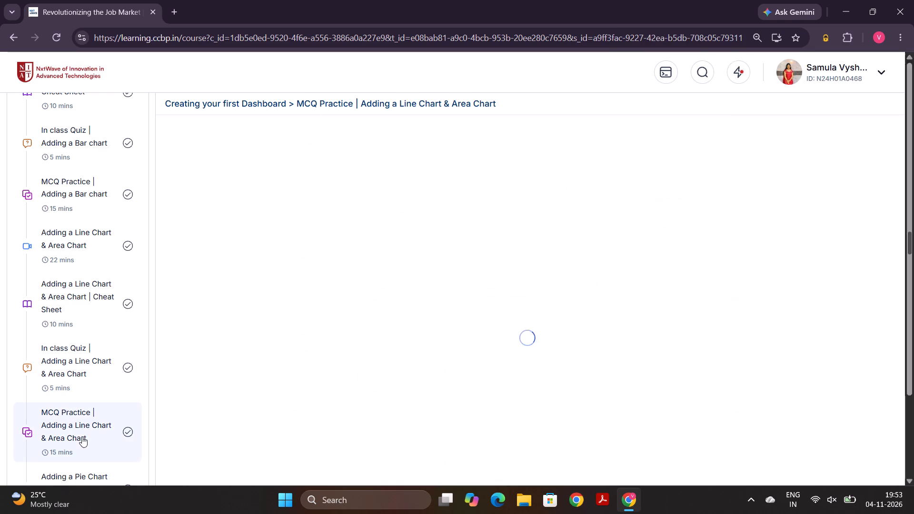
click(80, 302)
scroll(273, 301, down, 4)
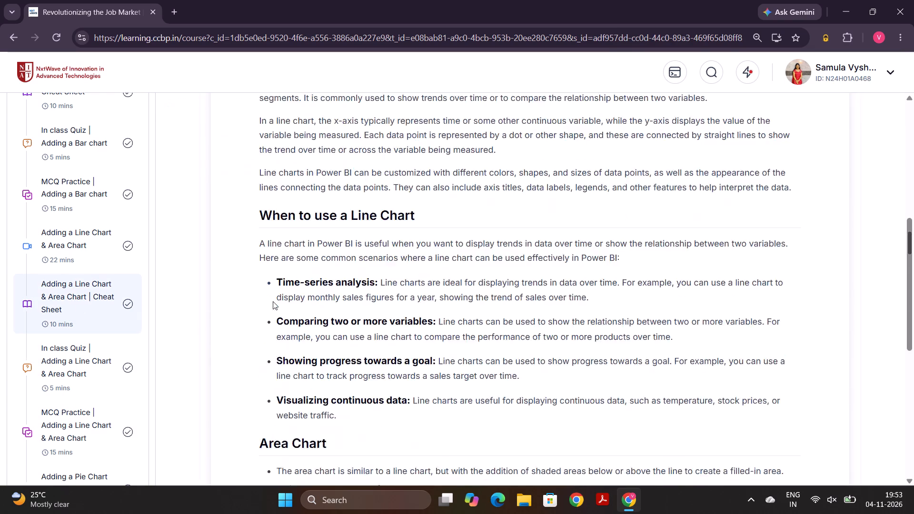
scroll(273, 301, down, 4)
scroll(273, 301, up, 6)
Open the Adding a Pie Chart and Donut Chart video and sample it at earlier and earlier points, back to the What is Pie Chart slide.
scroll(94, 318, down, 2)
click(79, 317)
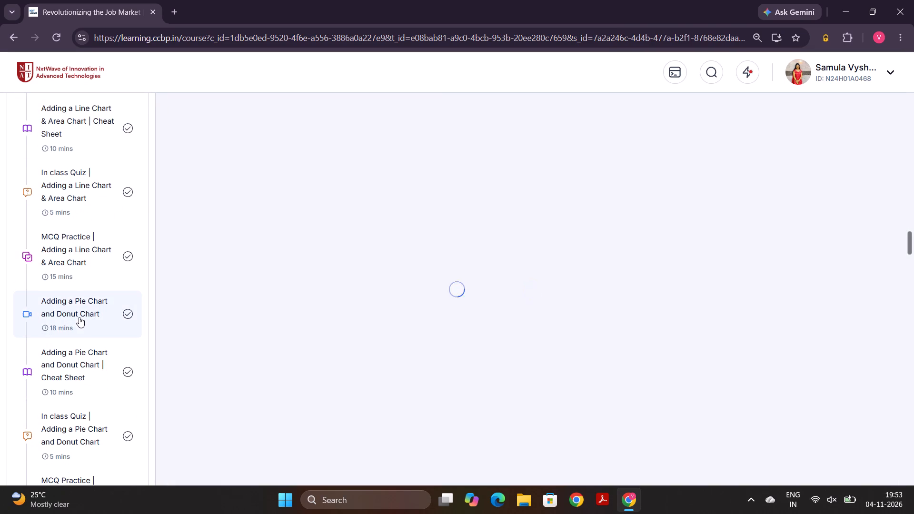
click(295, 295)
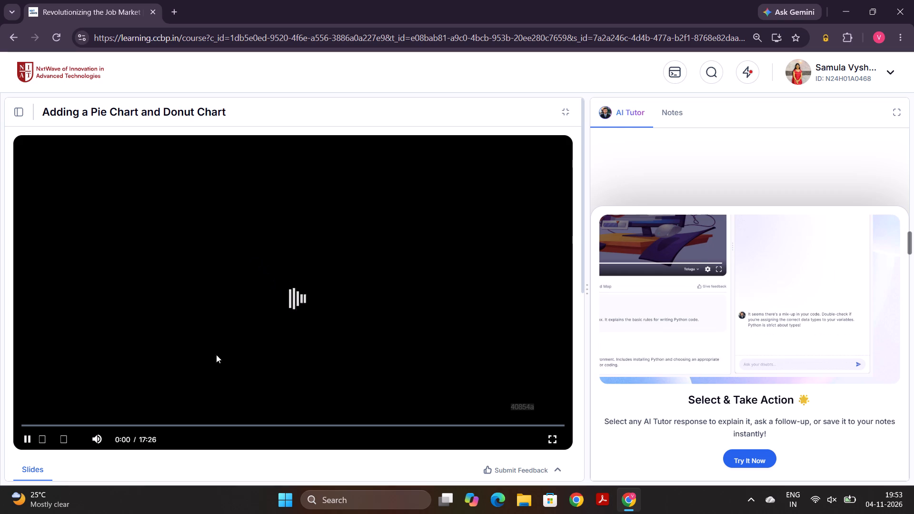
click(173, 424)
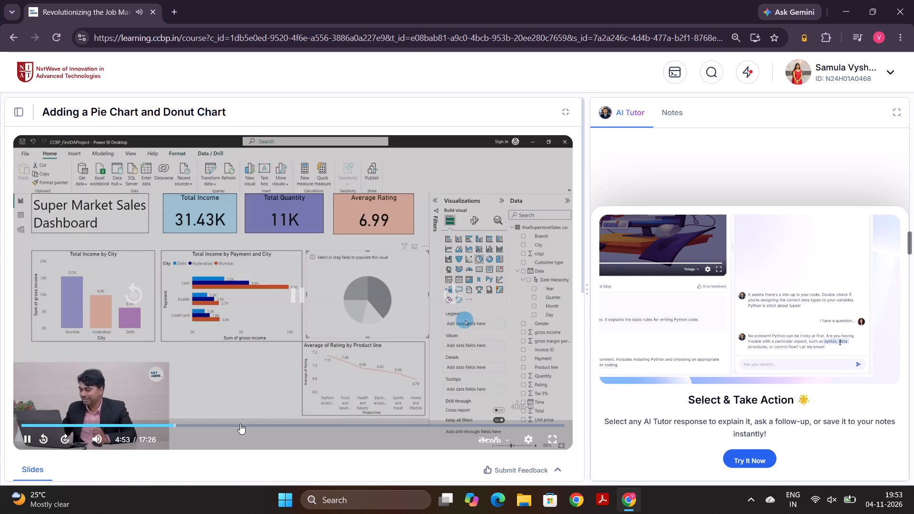
click(137, 425)
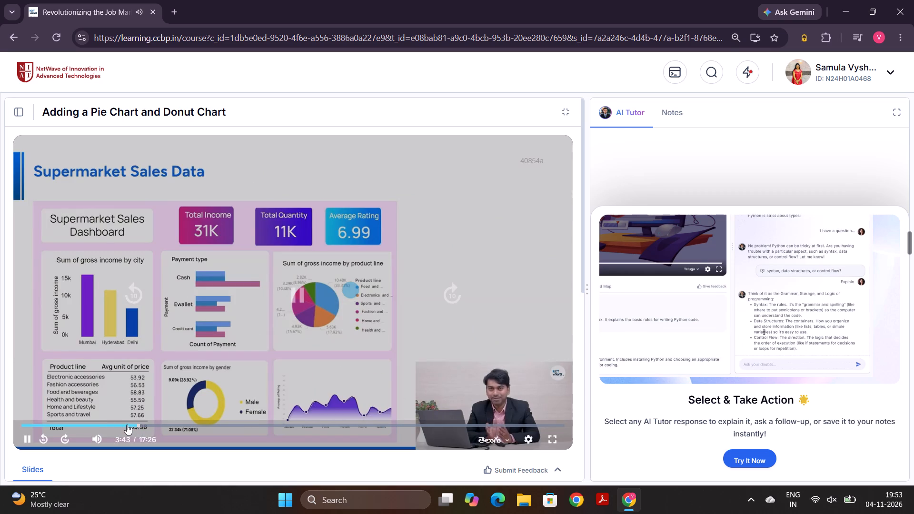
click(110, 424)
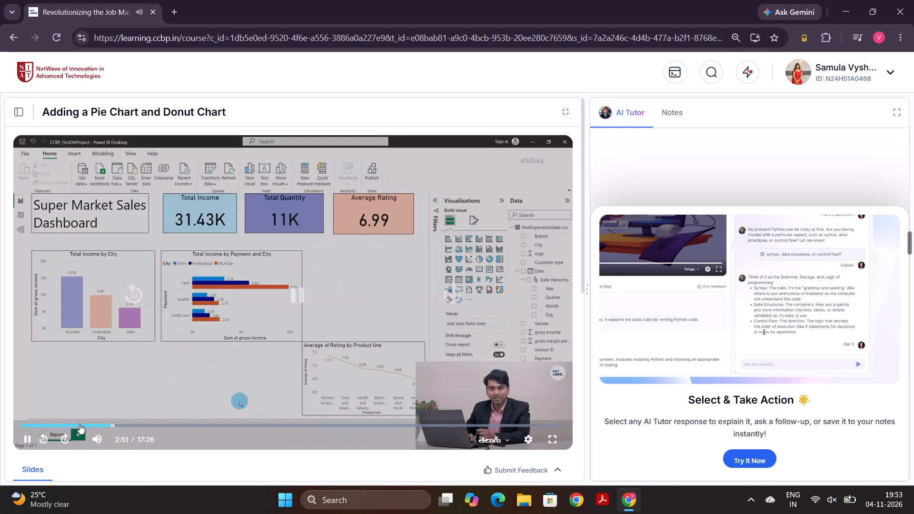
click(75, 425)
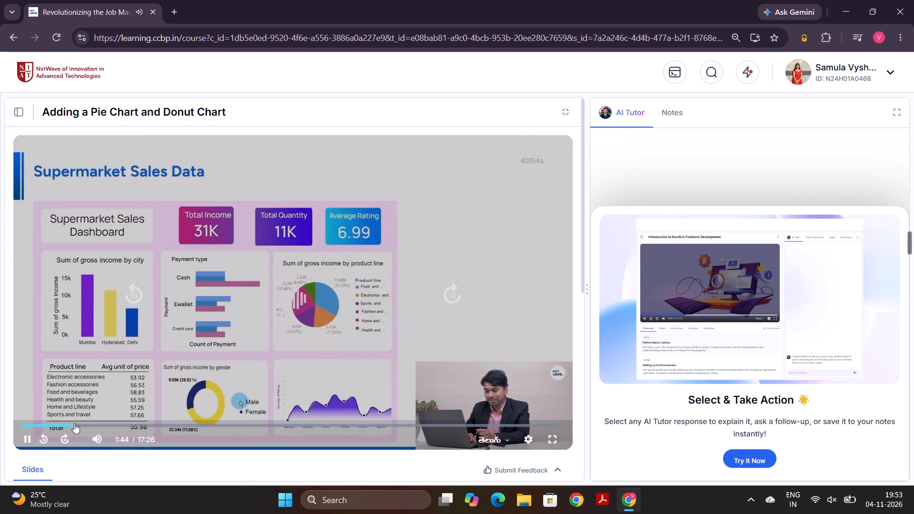
click(42, 426)
Go back to the Adding a Line Chart & Area Chart lesson and check its cheat sheet through to the Notes section.
click(16, 109)
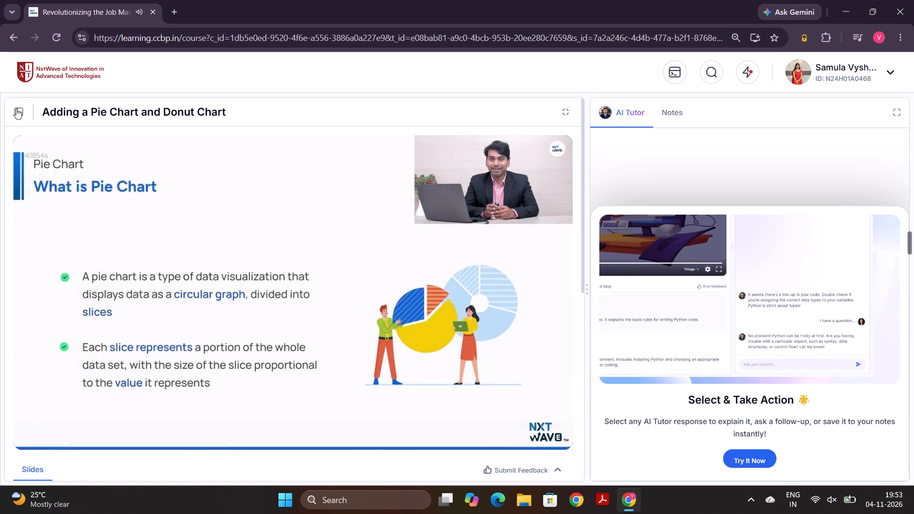
scroll(58, 198, up, 2)
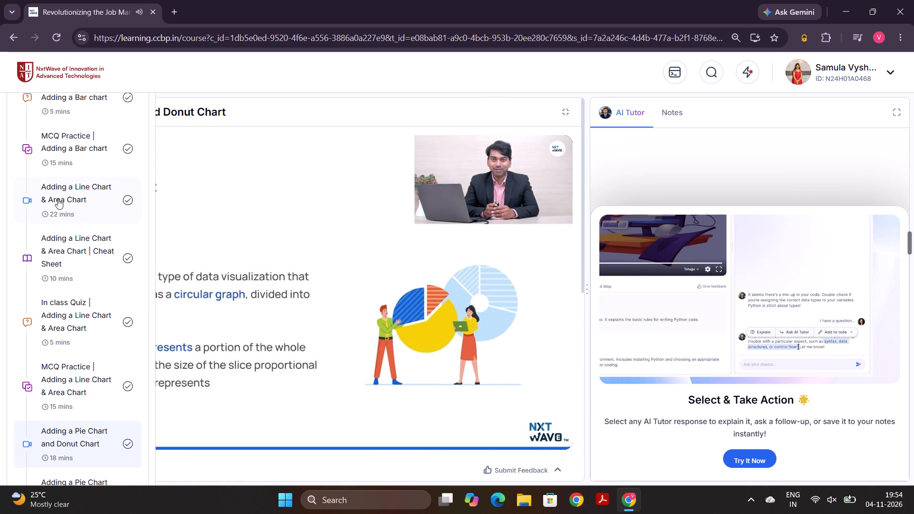
click(63, 199)
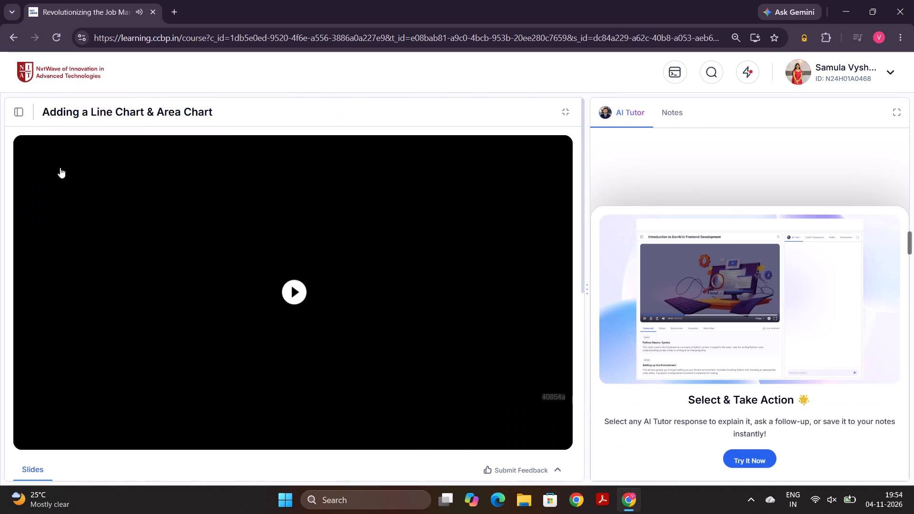
click(17, 113)
click(75, 254)
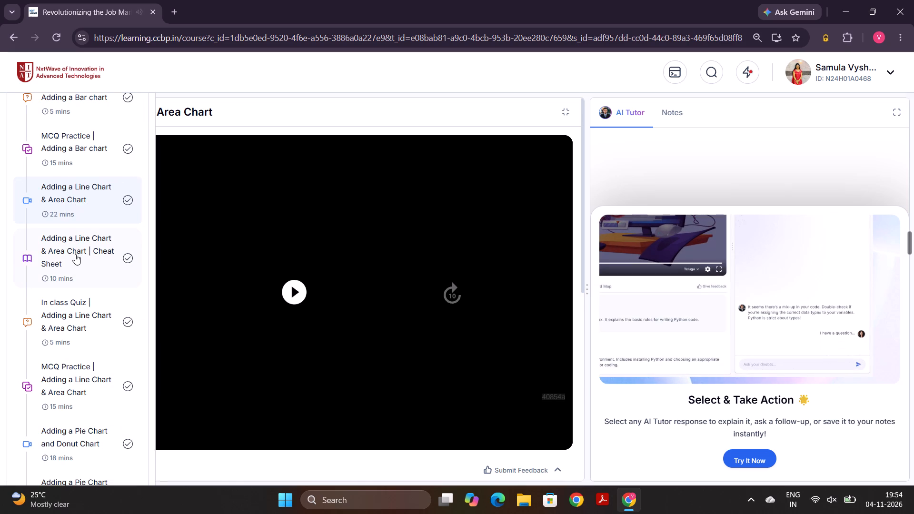
scroll(324, 324, down, 5)
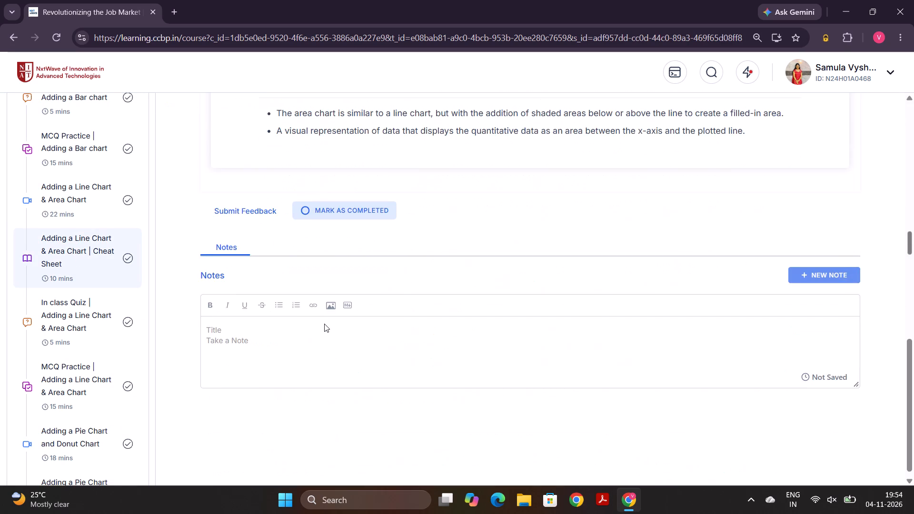
scroll(324, 324, down, 1)
scroll(324, 324, up, 4)
Play the Adding a Line Chart & Area Chart video from near its midpoint and pause it at about 9:59.
click(74, 191)
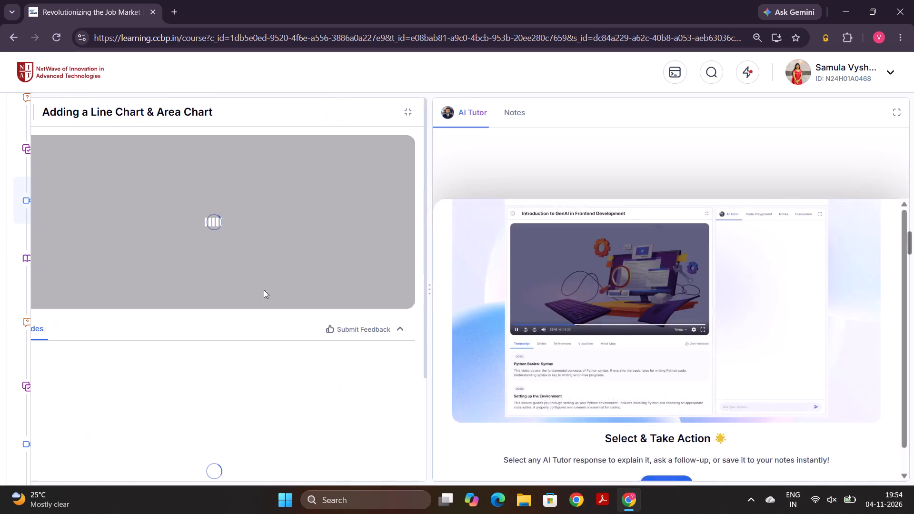
click(295, 295)
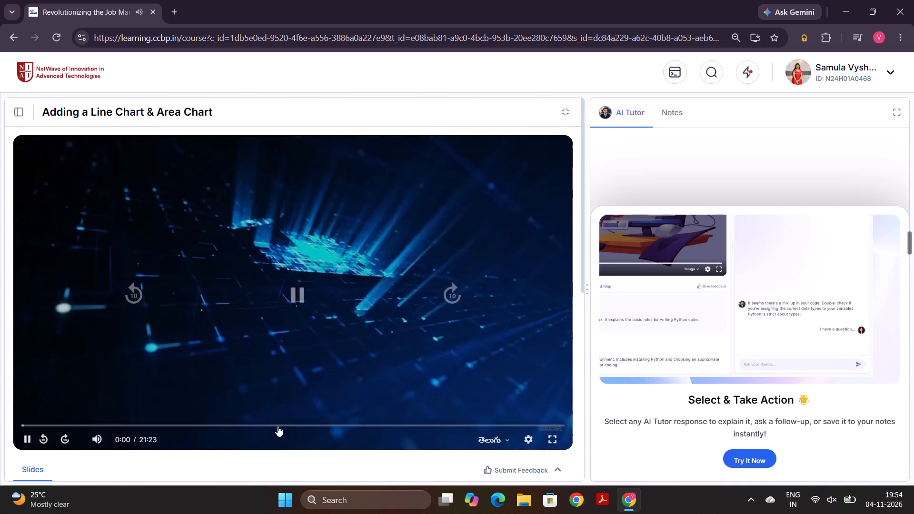
click(273, 425)
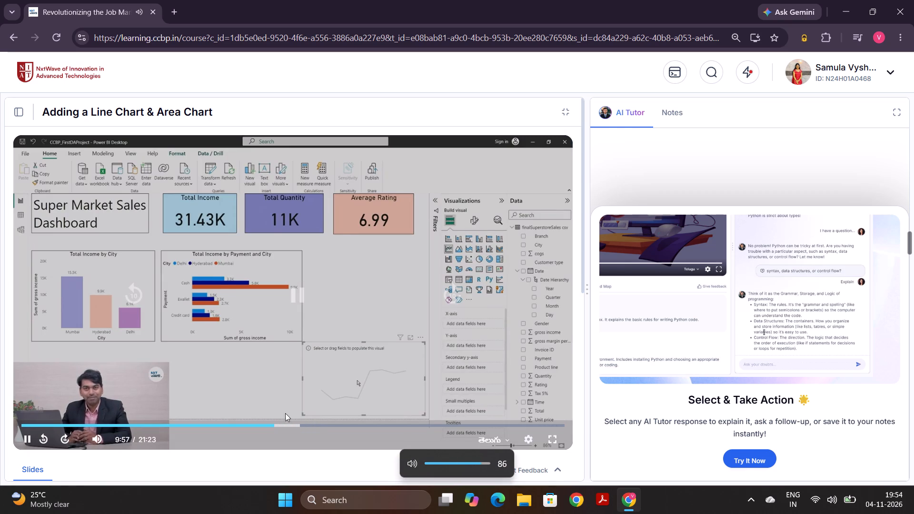
click(294, 287)
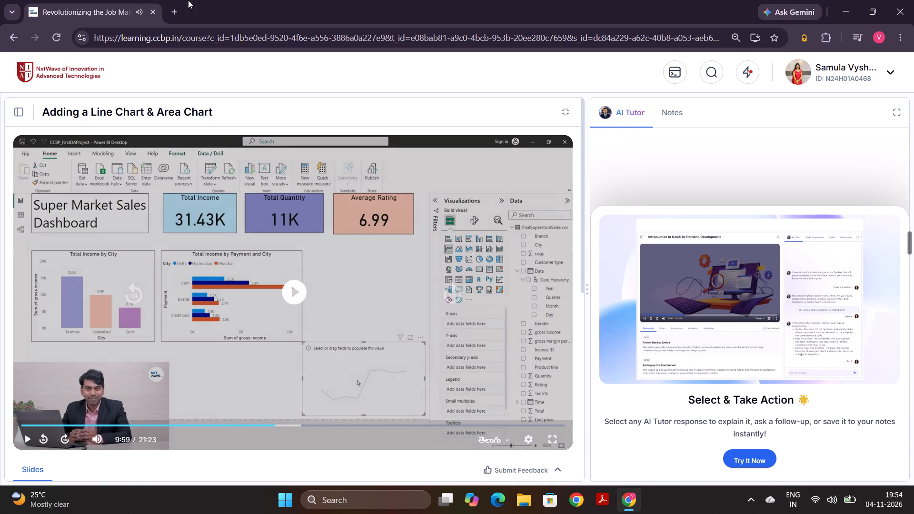
Launch Power BI Desktop and open the report containing the SuperMarket Sales Dashboard from the recent files.
click(341, 502)
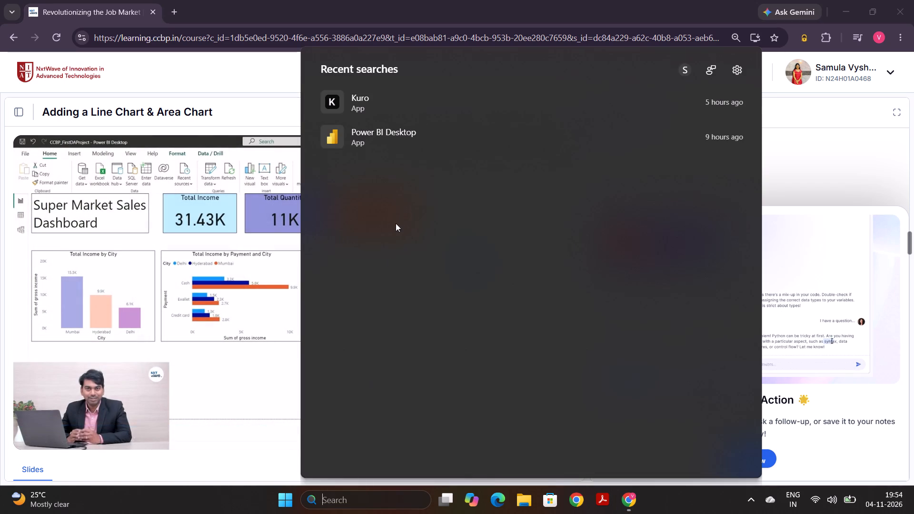
click(371, 143)
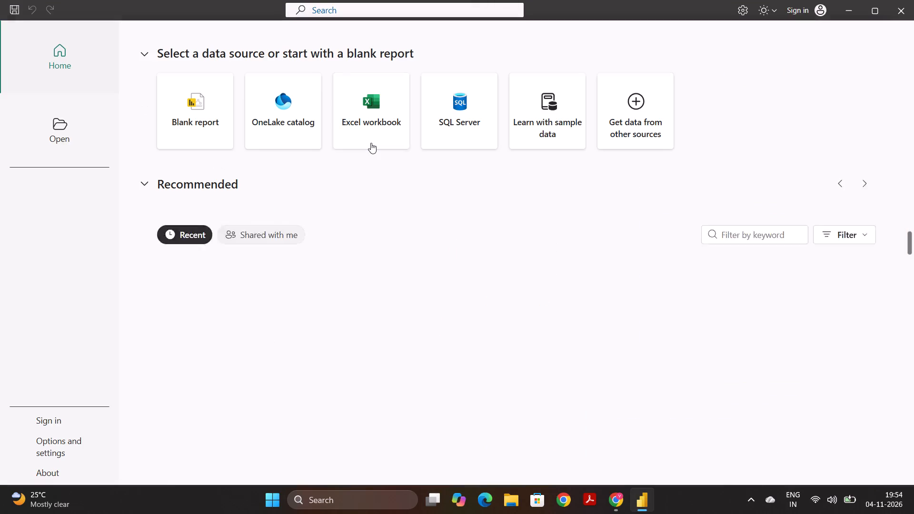
scroll(238, 399, down, 2)
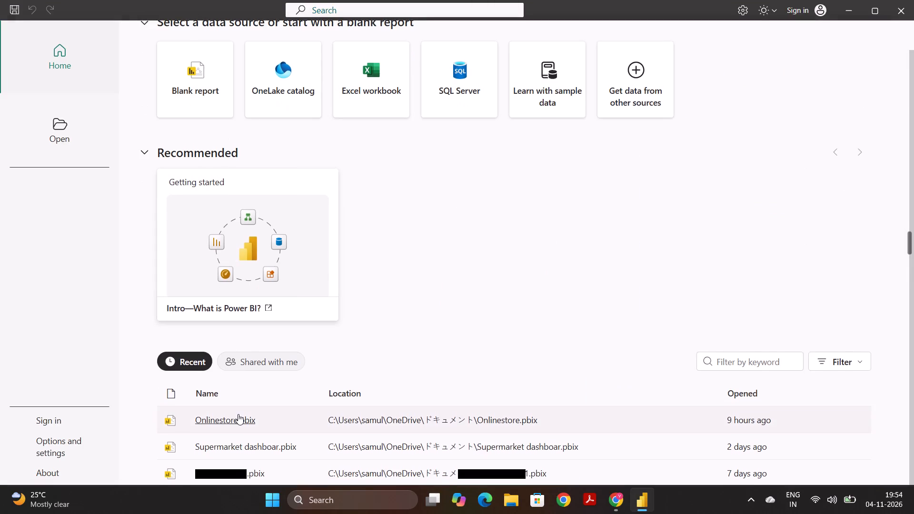
scroll(238, 414, down, 1)
click(238, 472)
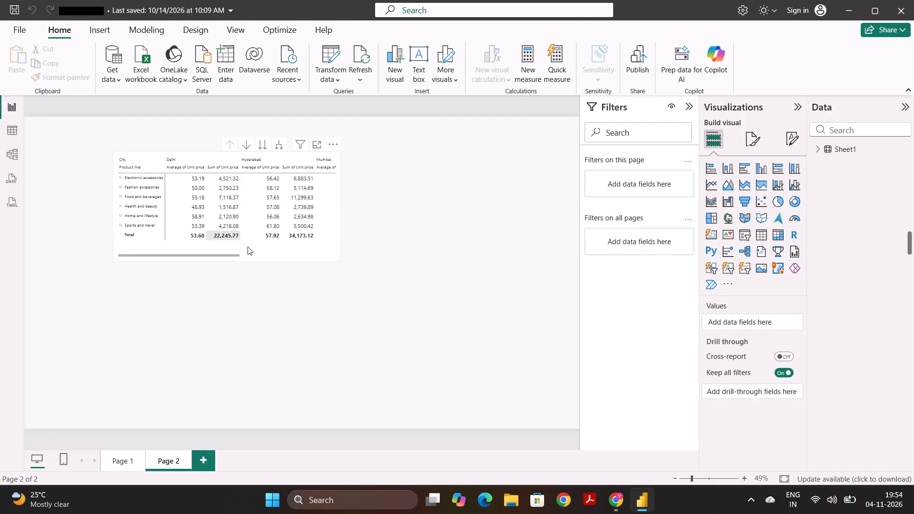
On Page 1, move the Total Income card closer to the SuperMarket Sales Dashboard title, keeping it above the gross income by City chart.
click(120, 460)
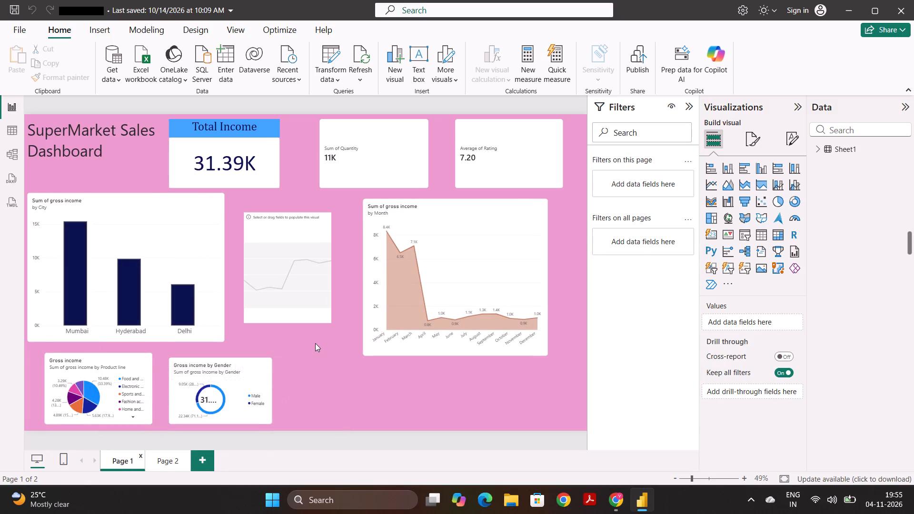
click(206, 148)
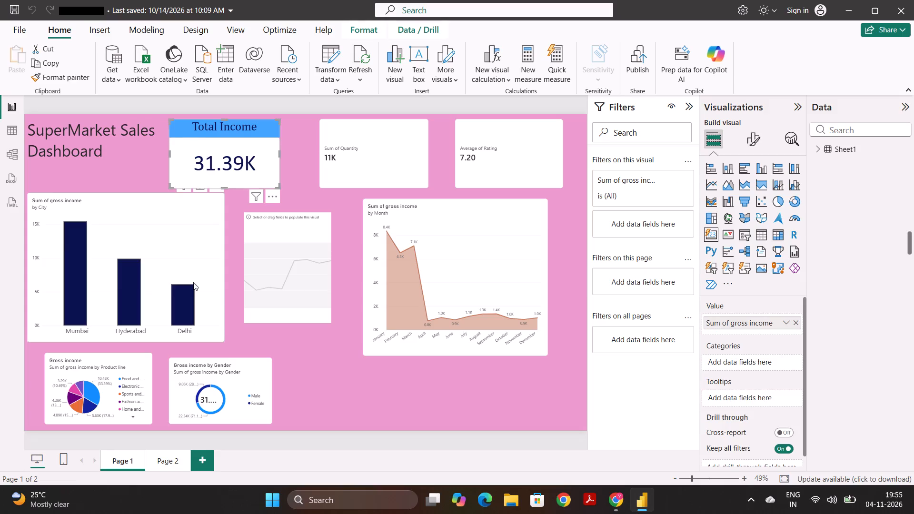
drag(286, 188, 236, 206)
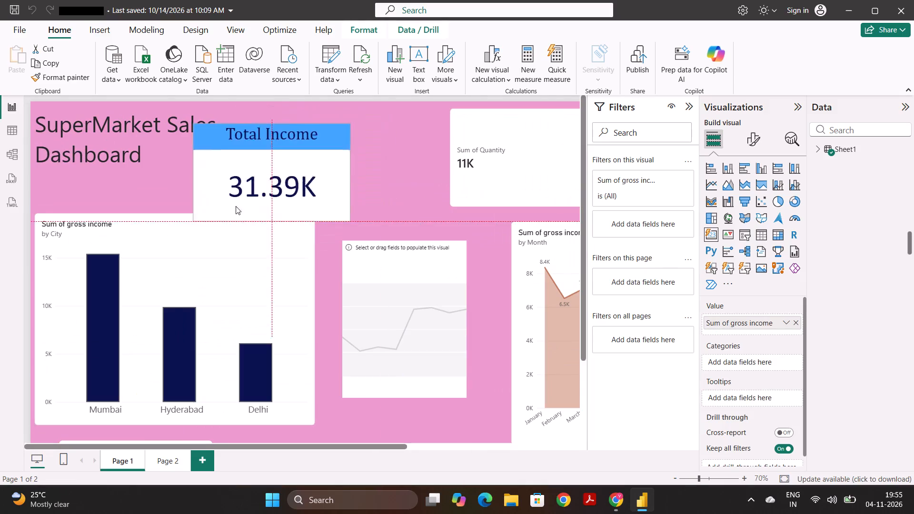
drag(236, 206, 264, 190)
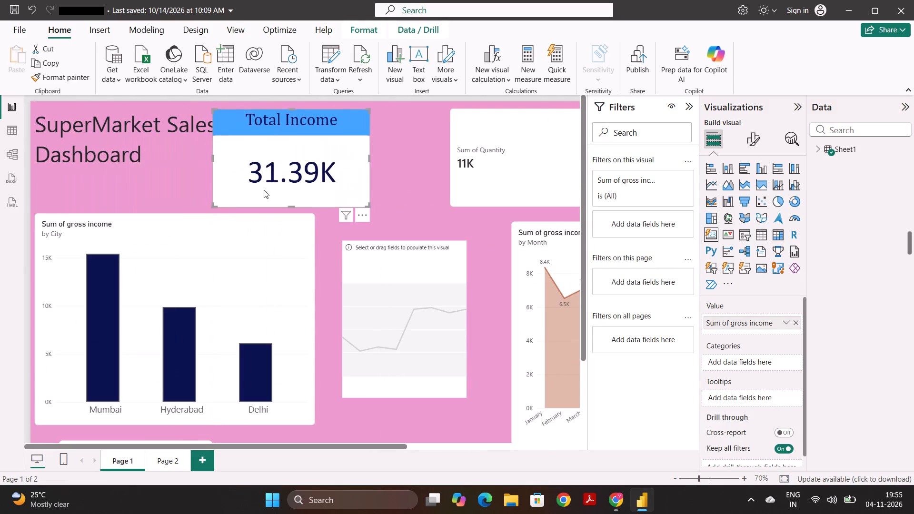
Move the Total Income card sideways so it no longer overlaps the SuperMarket Sales Dashboard title.
click(126, 139)
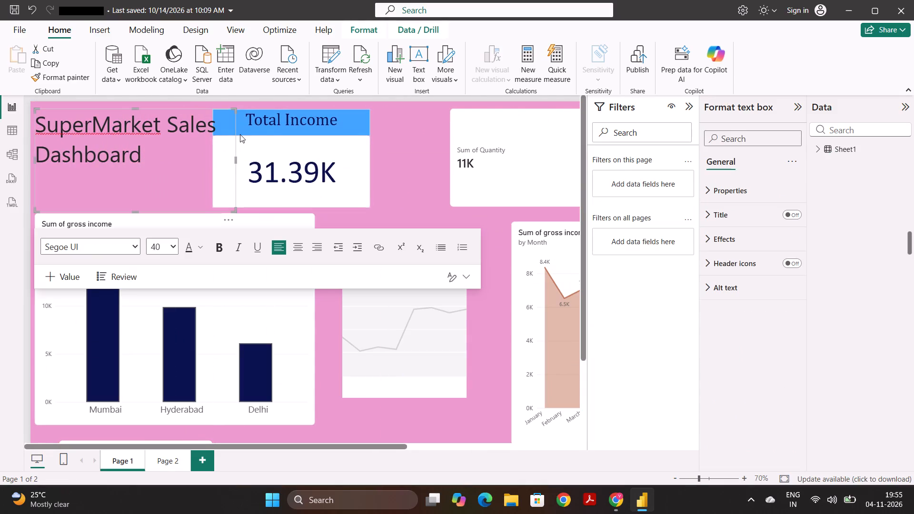
drag(267, 138, 298, 137)
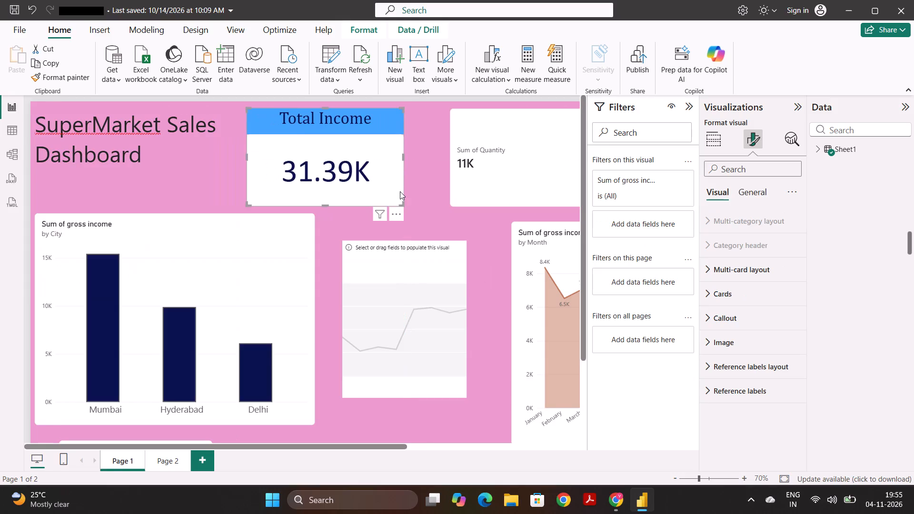
Remove the empty line chart between the gross income by City and gross income by Month charts on Page 1.
scroll(400, 191, right, 1)
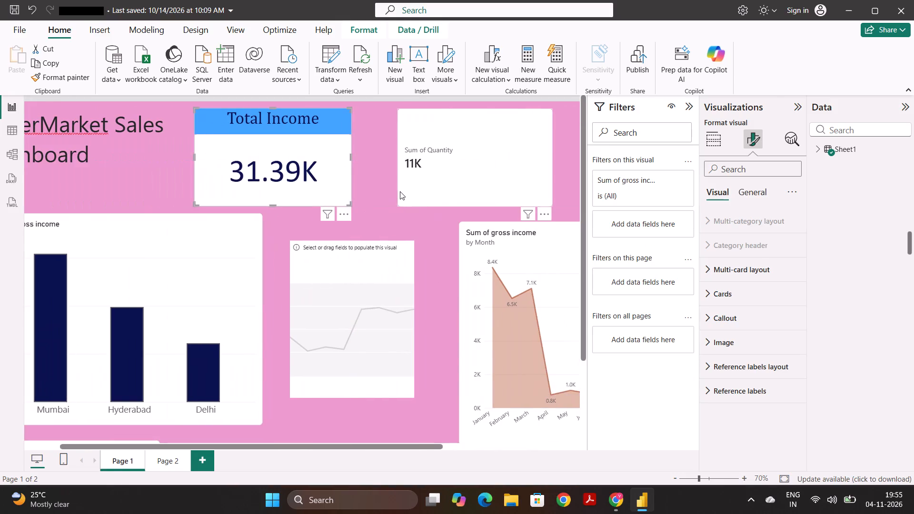
scroll(400, 191, right, 1)
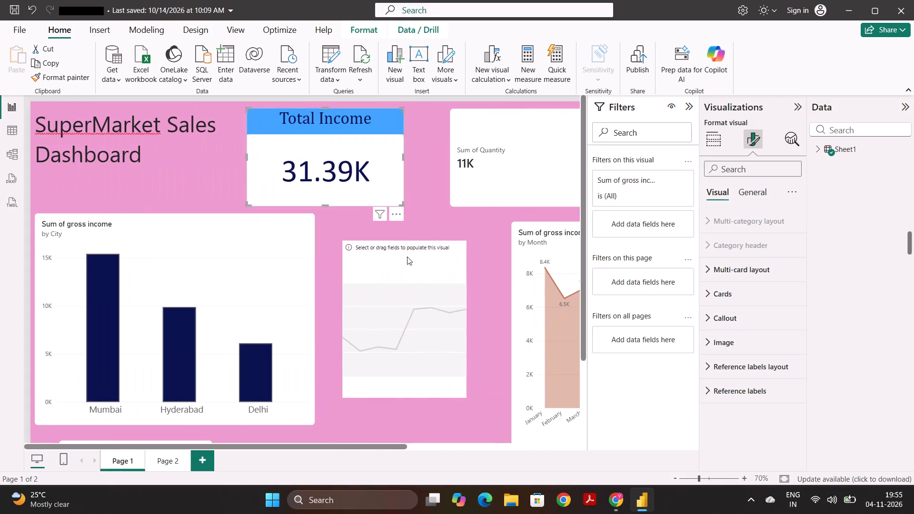
click(459, 229)
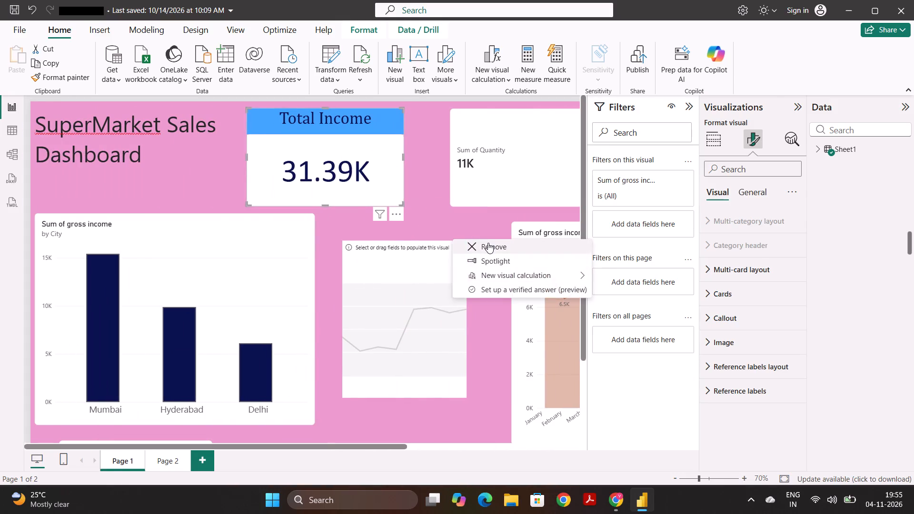
click(488, 243)
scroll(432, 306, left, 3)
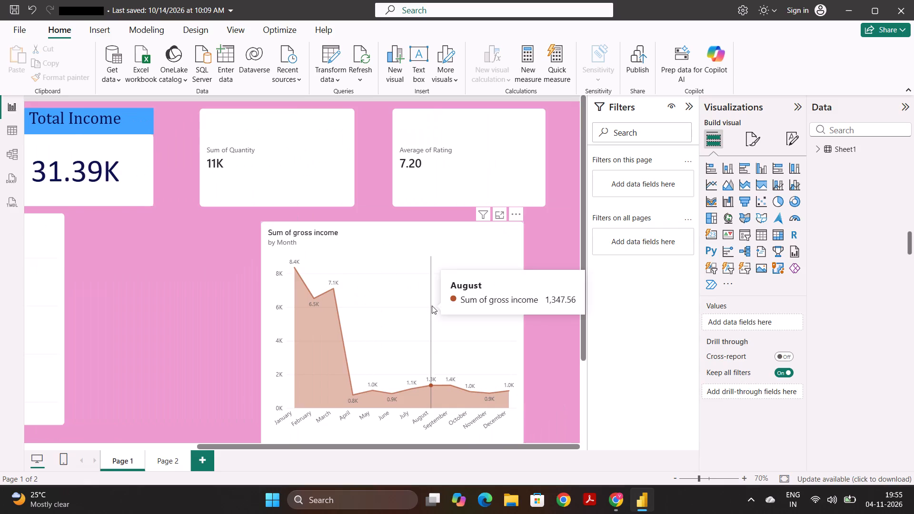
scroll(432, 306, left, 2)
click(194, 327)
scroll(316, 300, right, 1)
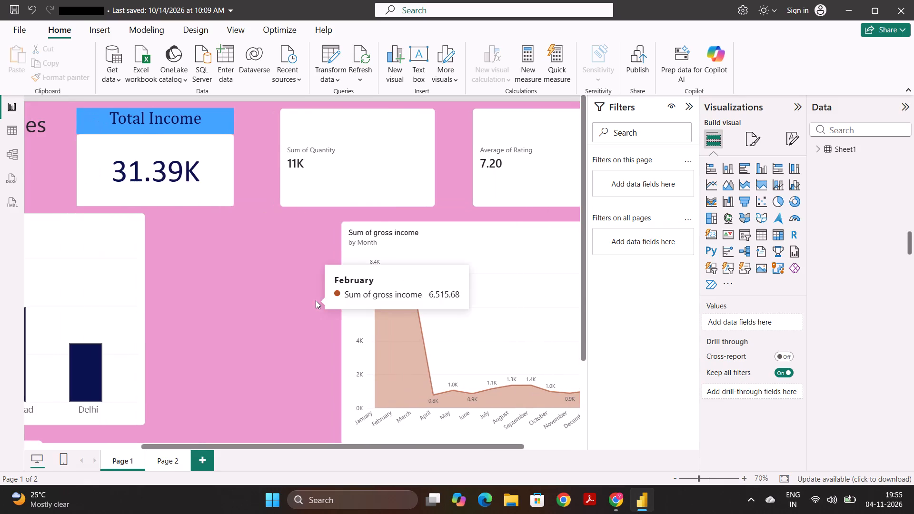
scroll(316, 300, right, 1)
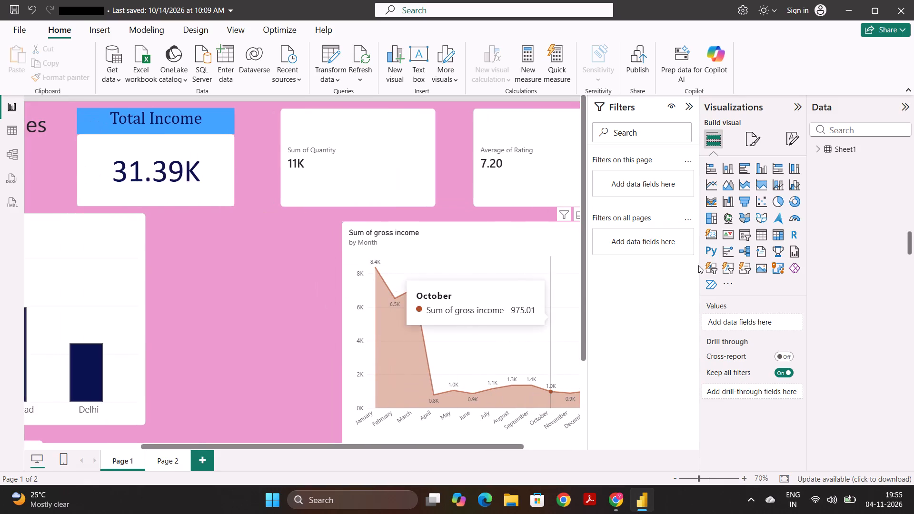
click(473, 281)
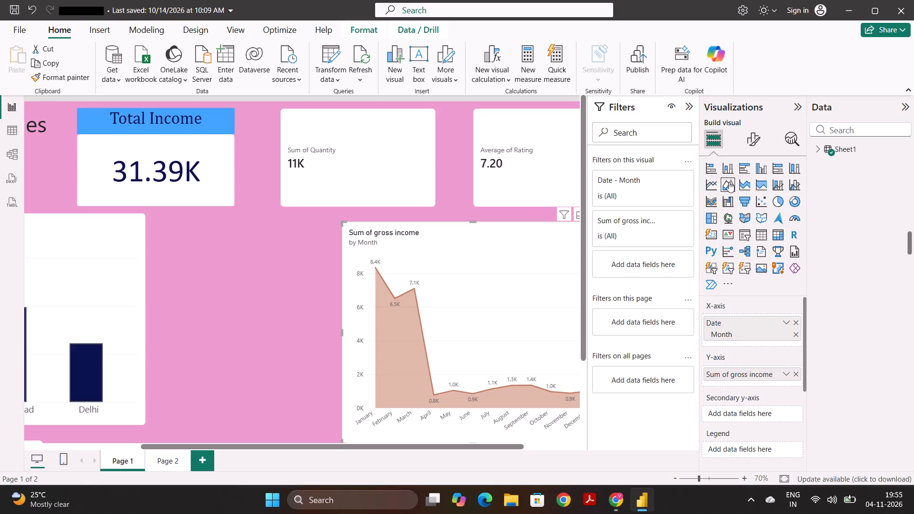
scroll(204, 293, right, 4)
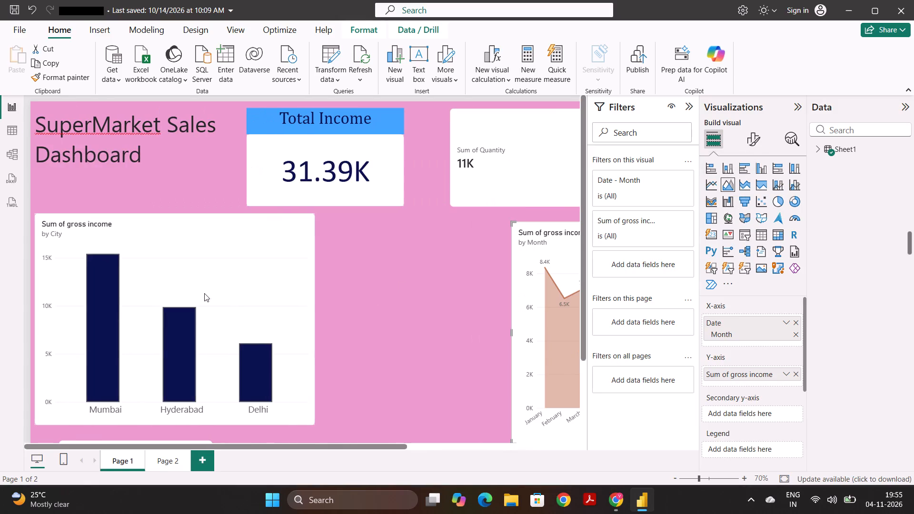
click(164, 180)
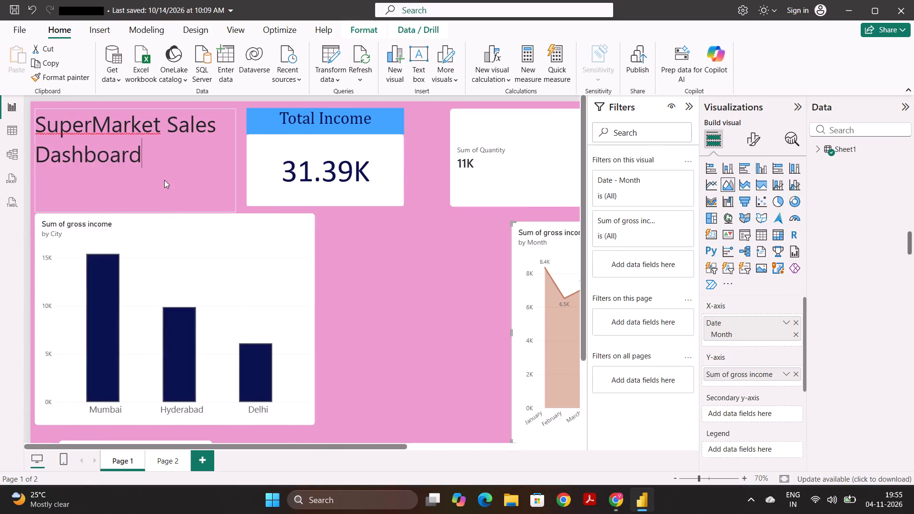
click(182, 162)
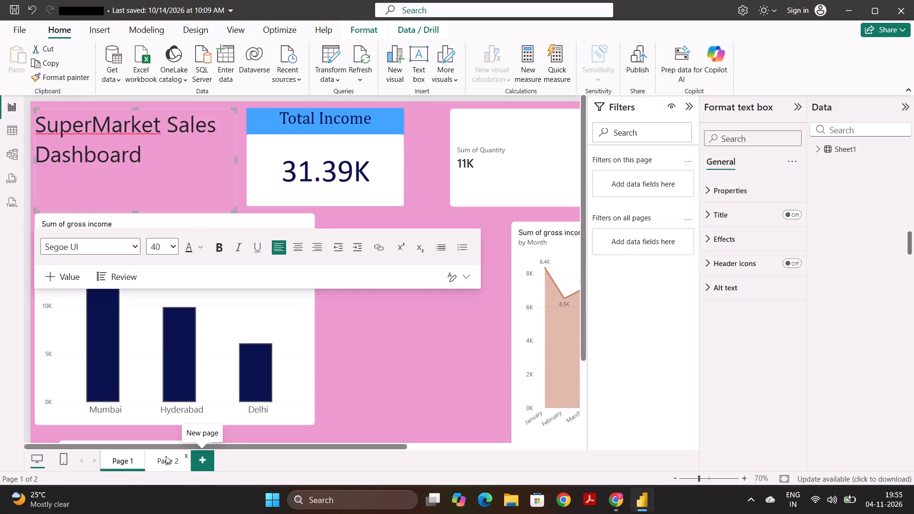
Add a new blank page to the report after Page 2.
click(199, 458)
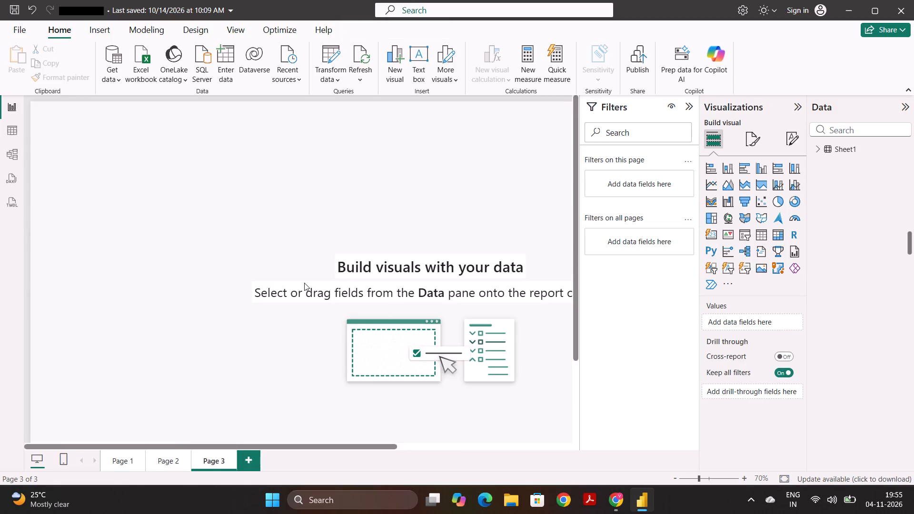
click(280, 240)
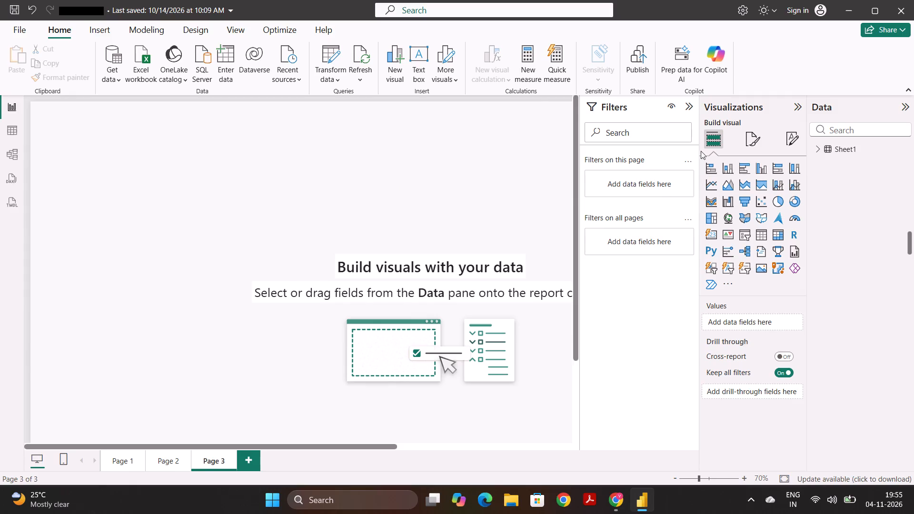
Insert a text box on Page 3 and reduce its height.
click(420, 72)
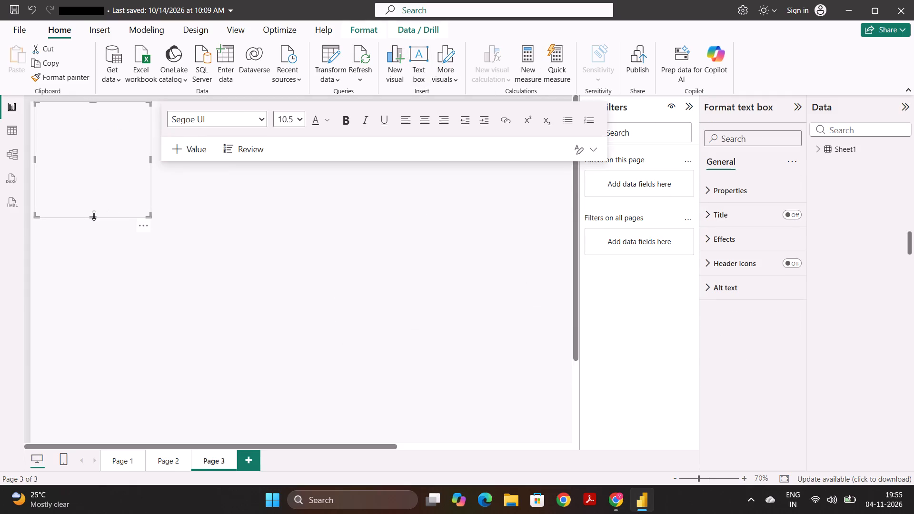
drag(94, 216, 173, 161)
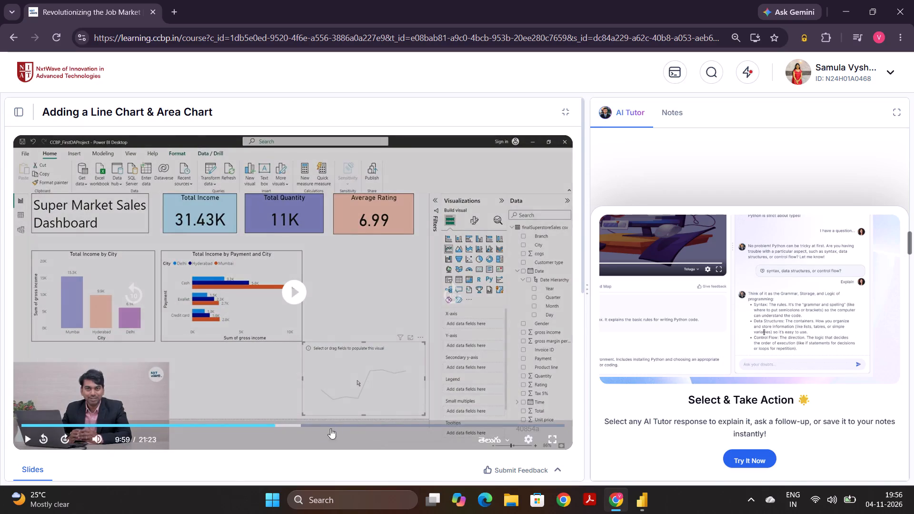
Switch to Chrome and skip the Adding a Line Chart & Area Chart video ahead to about 11:43.
click(297, 424)
click(319, 427)
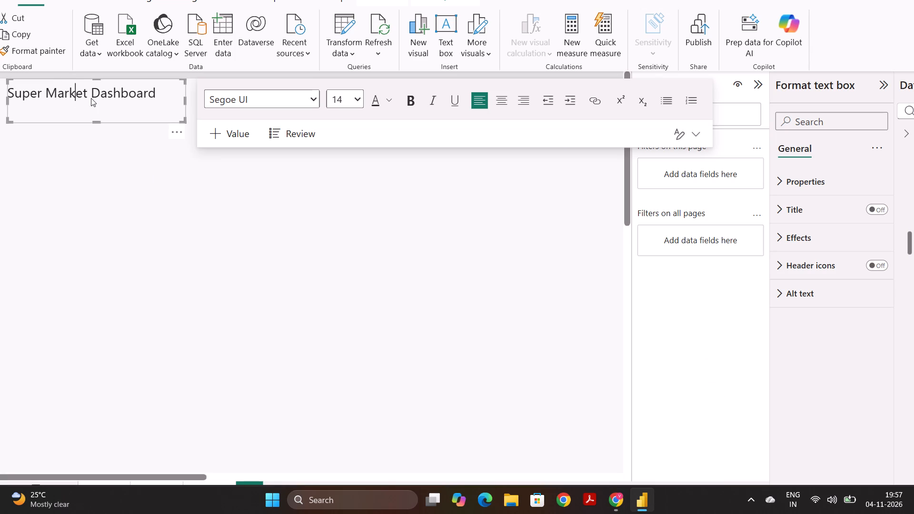
Insert the word Sales before Dashboard so the Page 3 title reads Super Market Sales Dashboard.
key(Right)
key(Right)
key(Left)
key(Left)
key(Left)
key(Left)
key(Left)
key(Left)
key(Left)
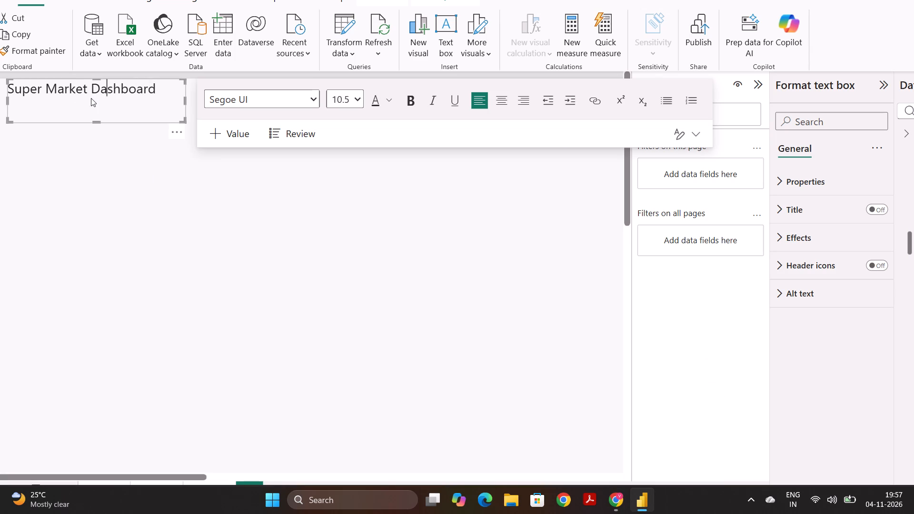
key(Left)
key(Left)
key(Left)
key(s)
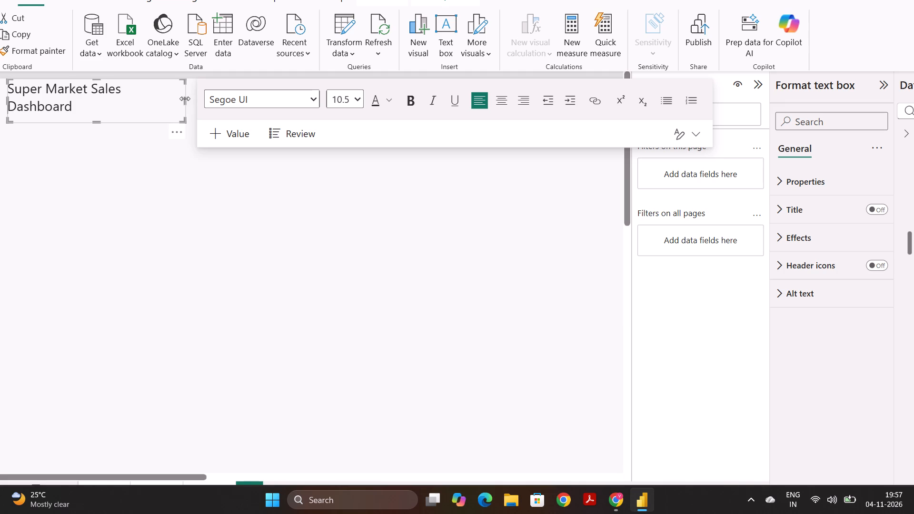
Narrow the title text box to fit the two-line Super Market Sales Dashboard text and deselect it.
drag(185, 99, 154, 100)
click(118, 109)
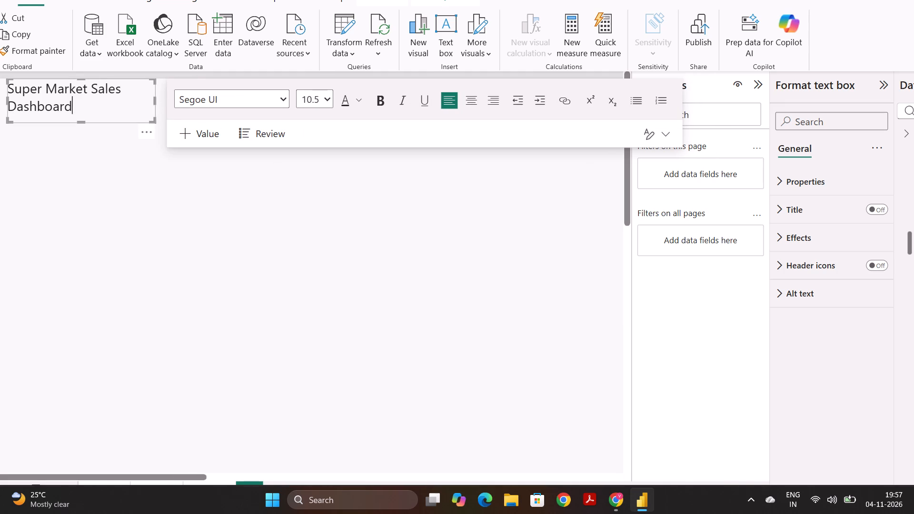
click(142, 184)
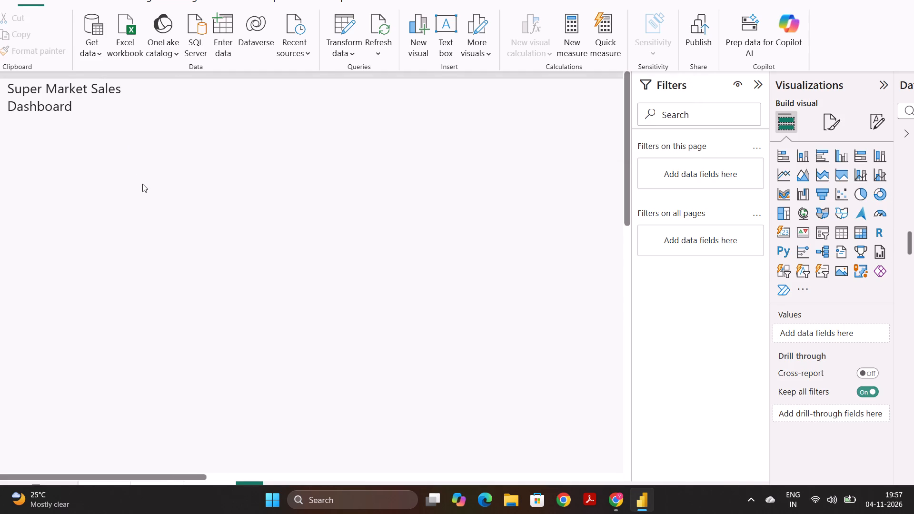
Insert an empty text box on Page 3, shorten it and place it just beneath the Super Market Sales Dashboard title.
click(110, 114)
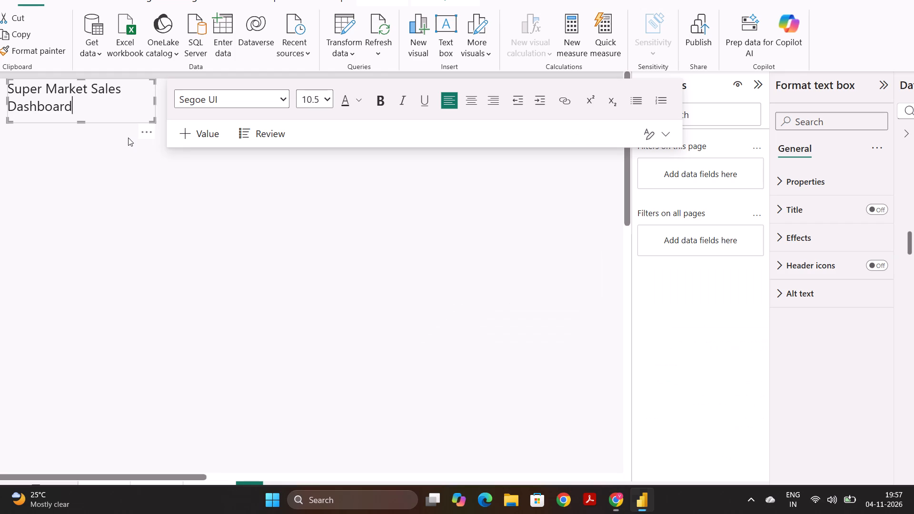
click(442, 47)
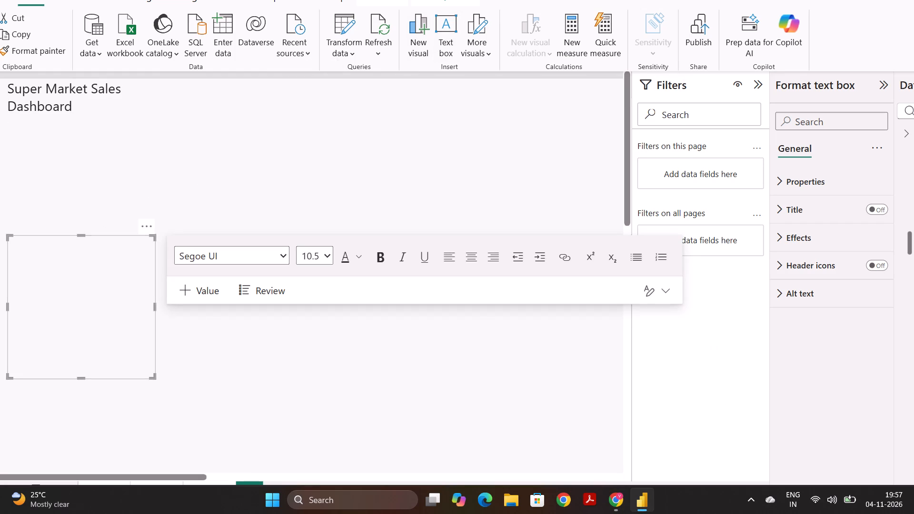
drag(79, 235, 80, 270)
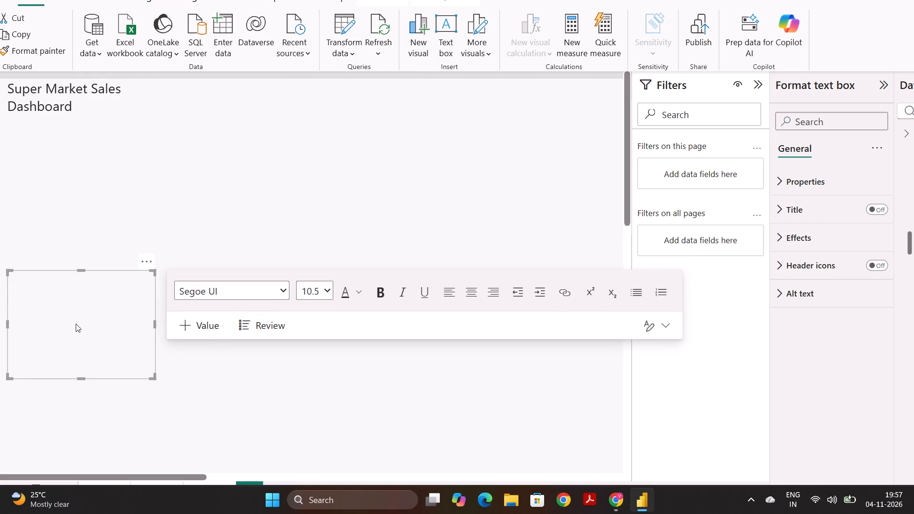
drag(76, 324, 94, 387)
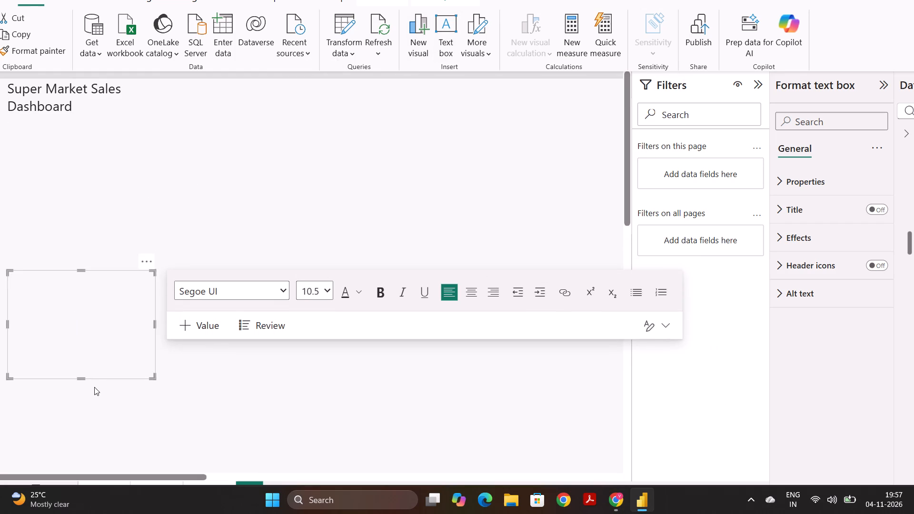
drag(81, 379, 74, 332)
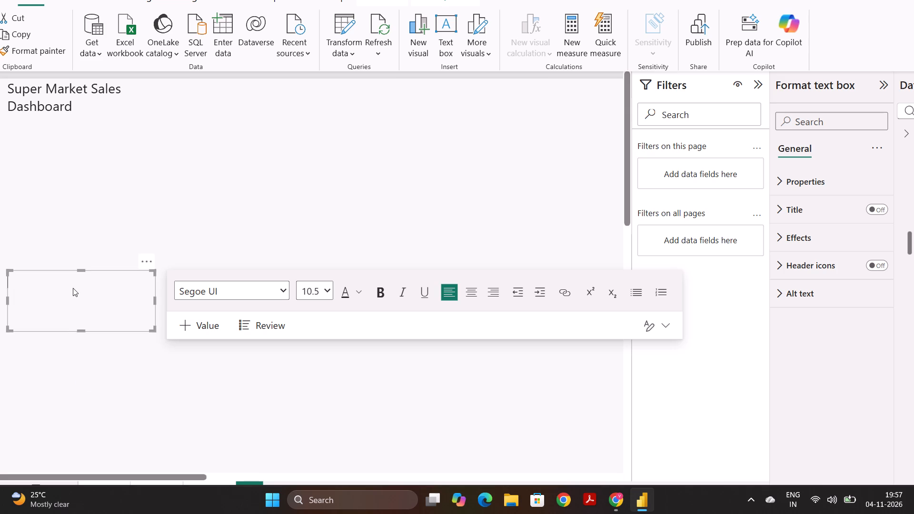
drag(73, 288, 60, 234)
drag(80, 273, 57, 149)
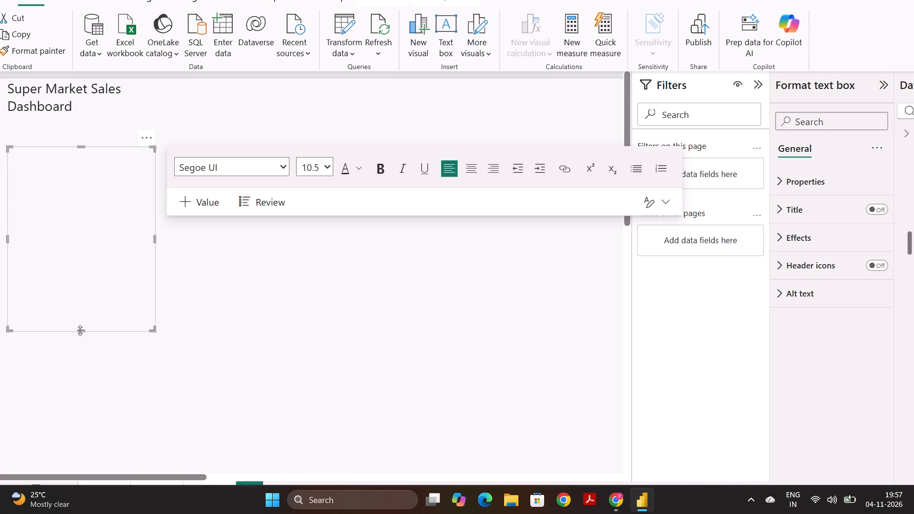
drag(80, 330, 80, 198)
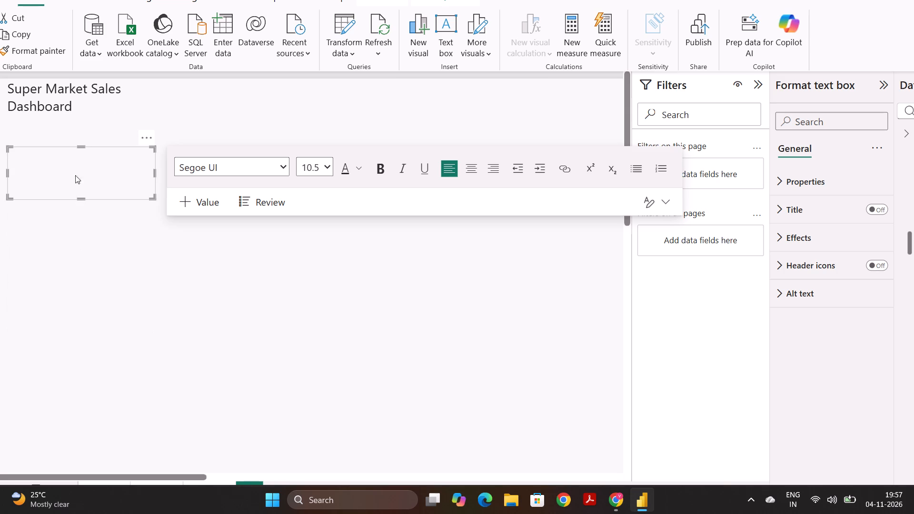
click(84, 145)
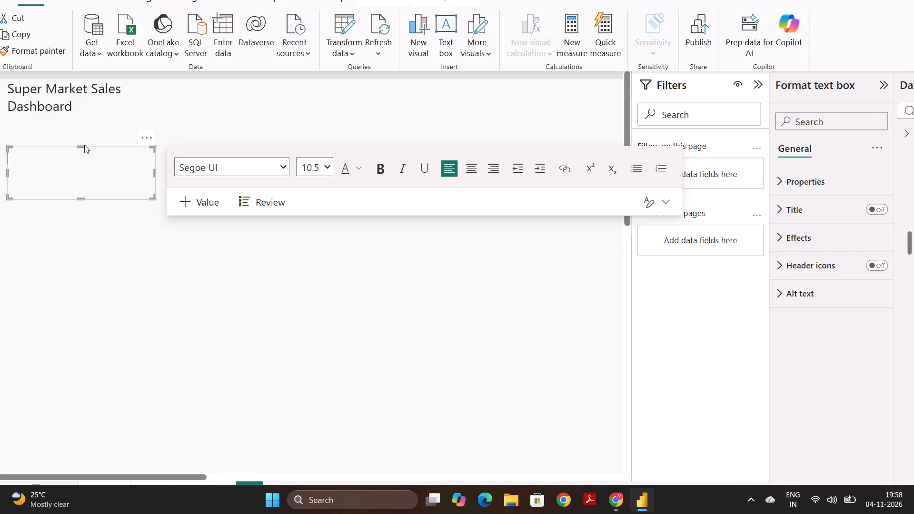
click(81, 145)
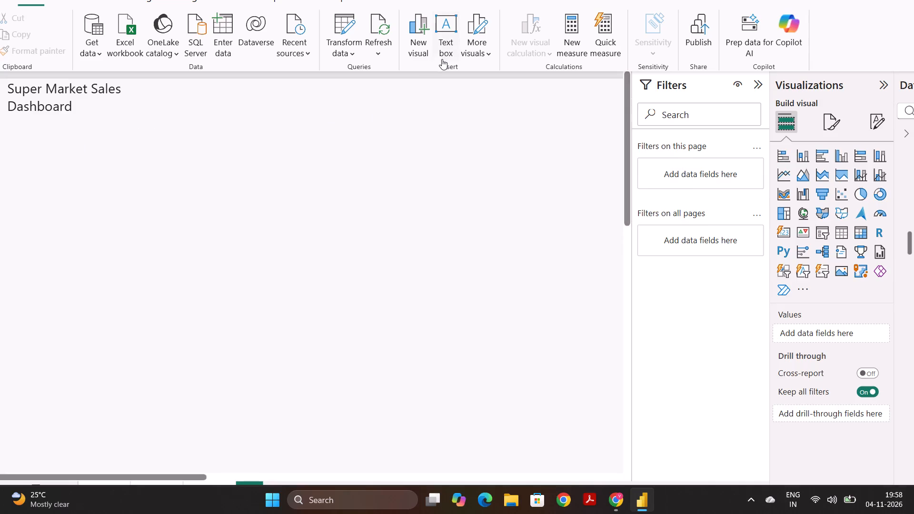
Insert another empty text box on Page 3.
click(444, 55)
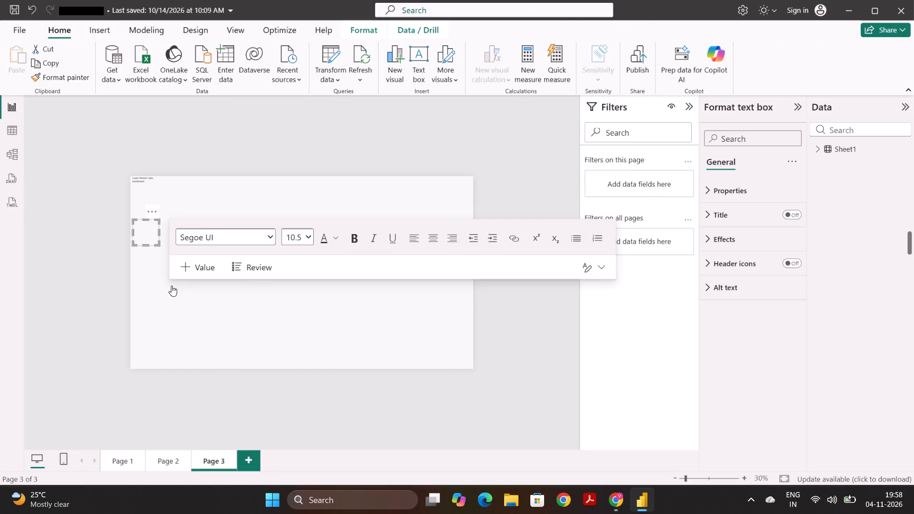
Examine the Total Income card on Page 1, its source field in Sheet1 and the Sheet1 table data.
click(123, 465)
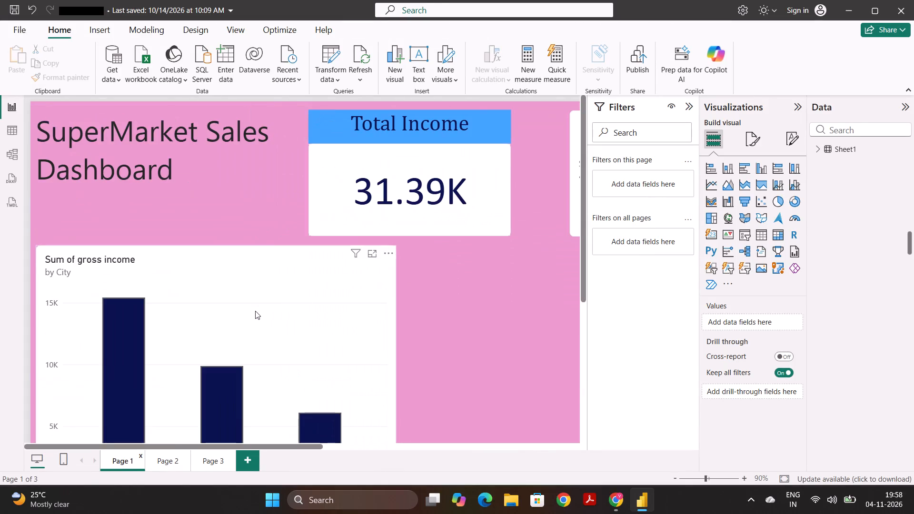
click(388, 135)
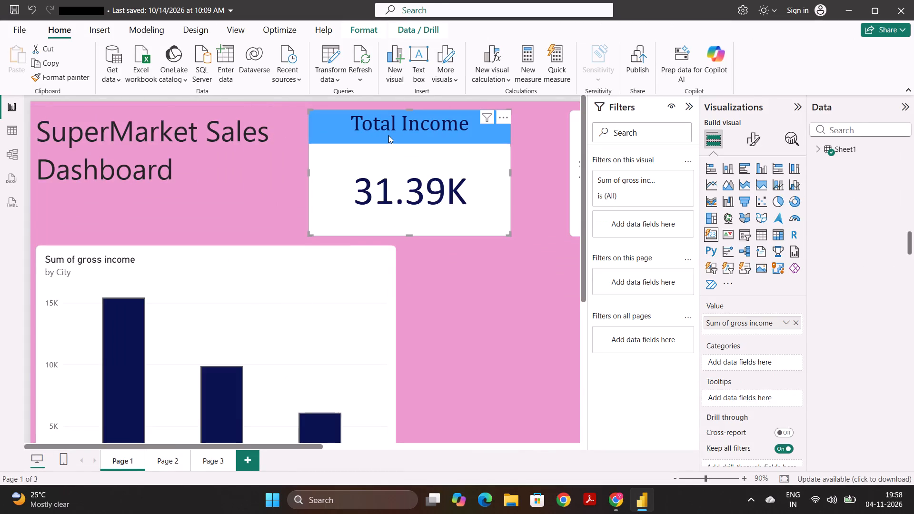
click(407, 178)
double_click(387, 198)
click(221, 458)
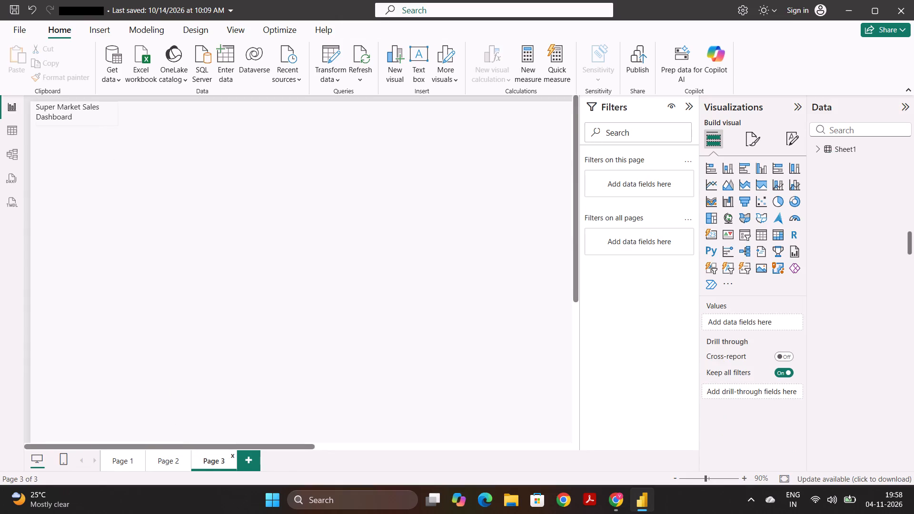
click(80, 107)
click(97, 174)
click(115, 463)
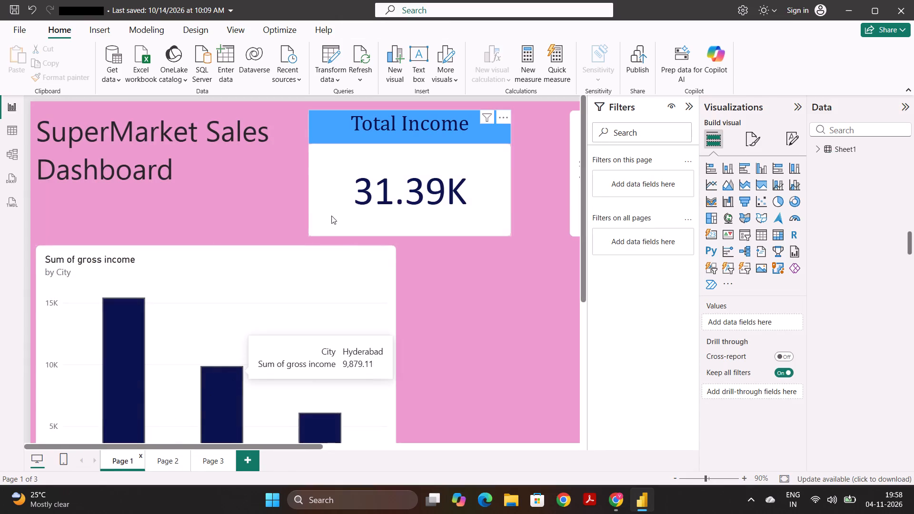
click(365, 194)
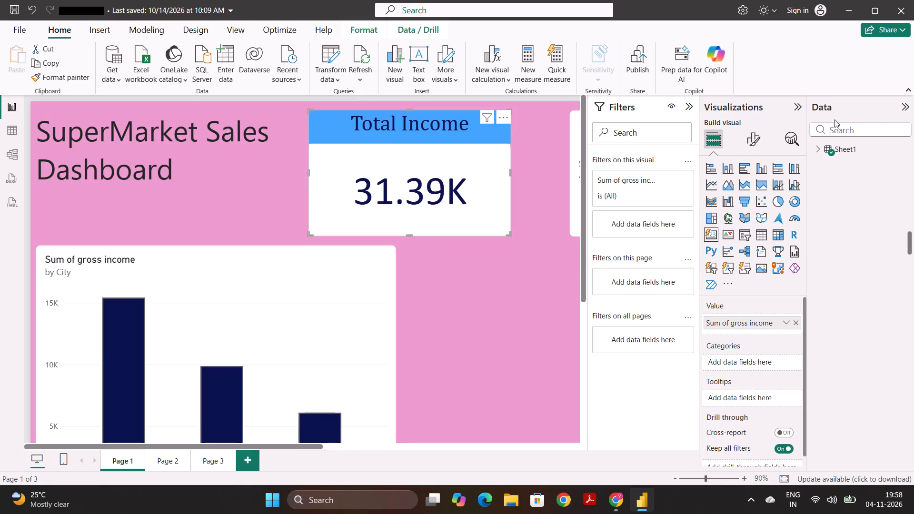
click(816, 152)
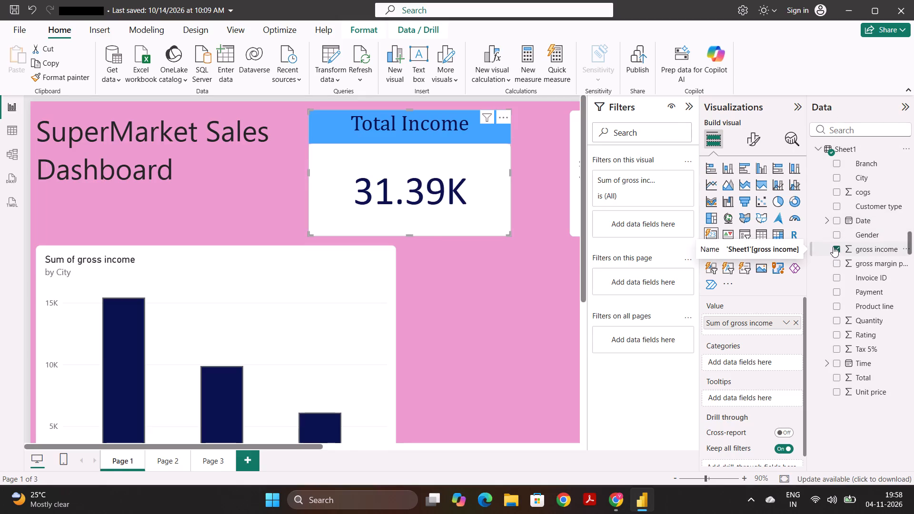
click(818, 148)
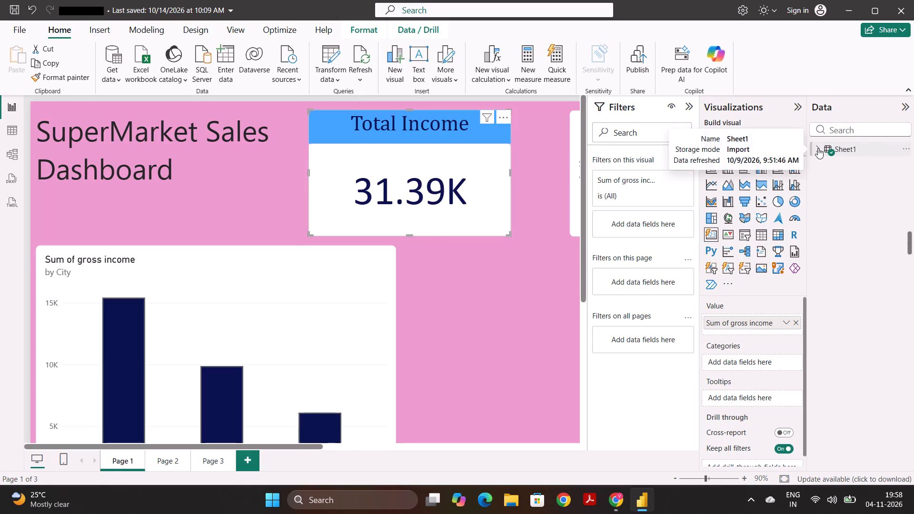
right_click(10, 109)
click(15, 125)
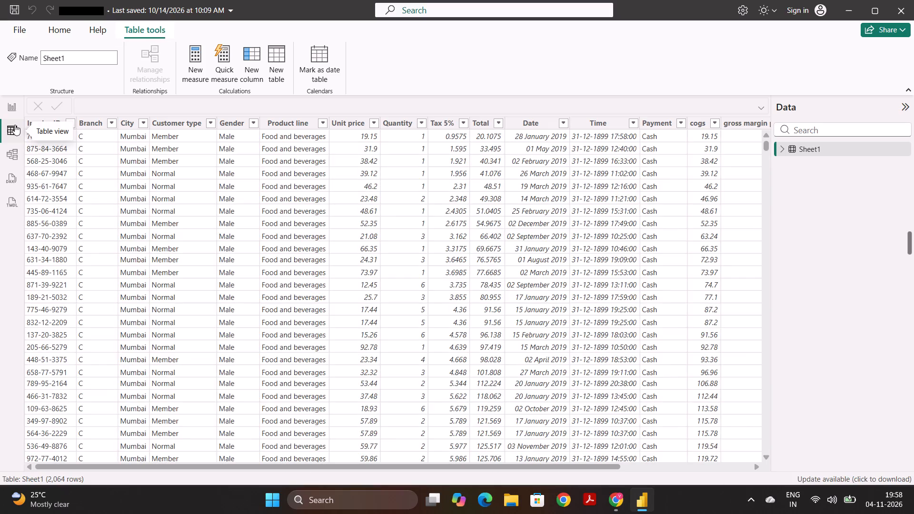
click(10, 101)
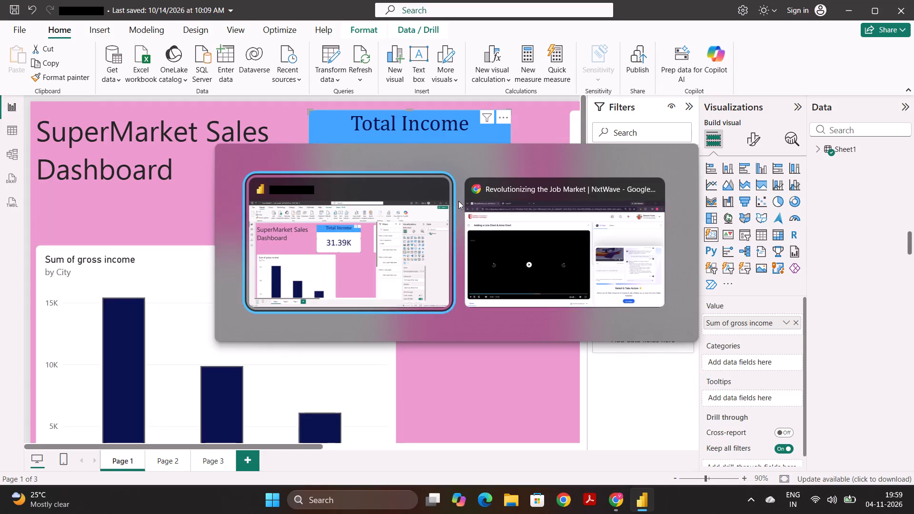
Return to Page 3, select the Super Market Sales Dashboard title text box and expand the Sheet1 table's fields.
click(216, 457)
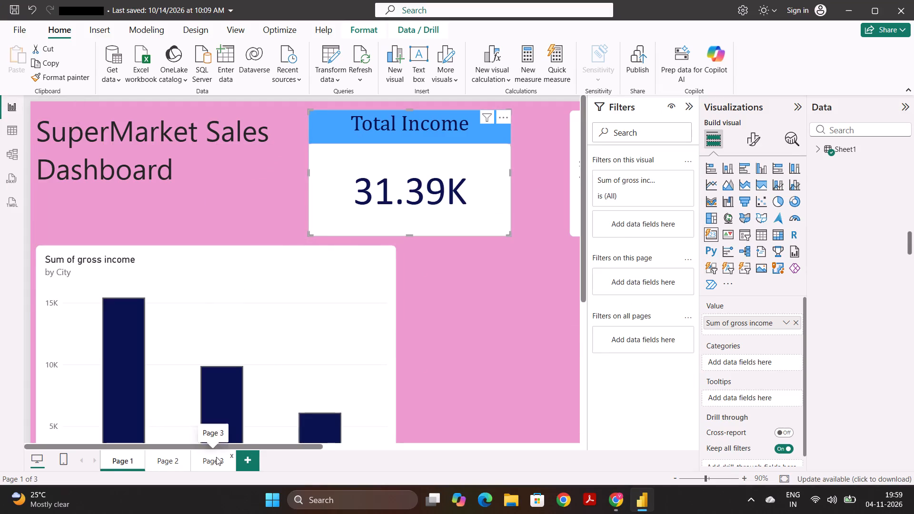
click(83, 110)
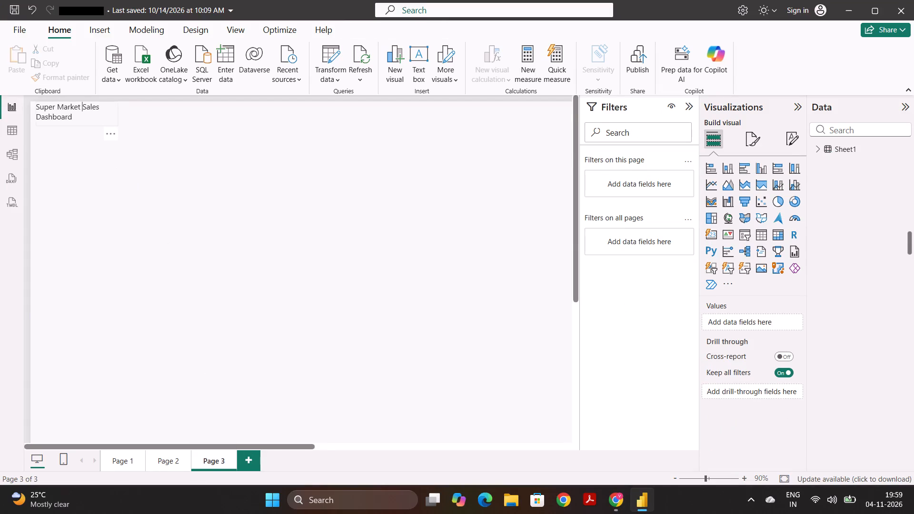
click(819, 152)
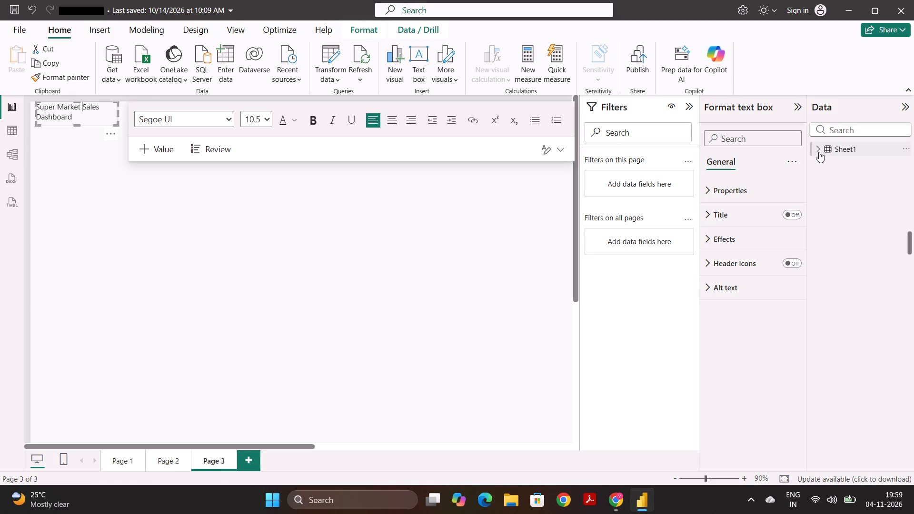
Insert a new empty text box on Page 3 and place the cursor in it.
click(419, 71)
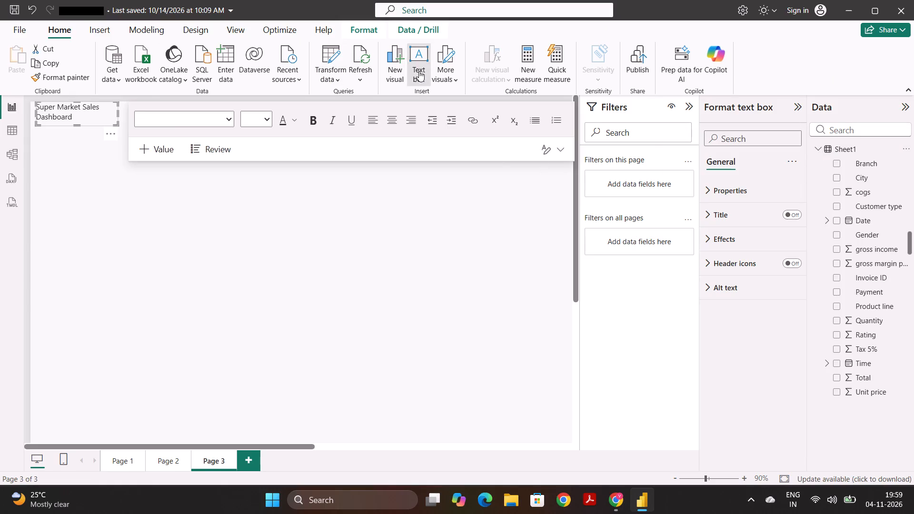
click(80, 374)
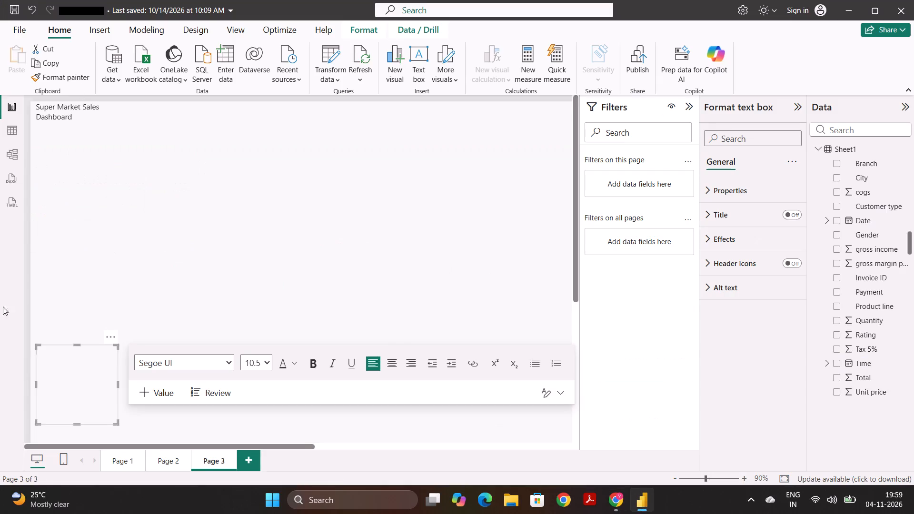
Enter the label Total Sum in the lowest empty text box on Page 3.
click(79, 370)
key(t)
key(i)
key(BackSpace)
text(income)
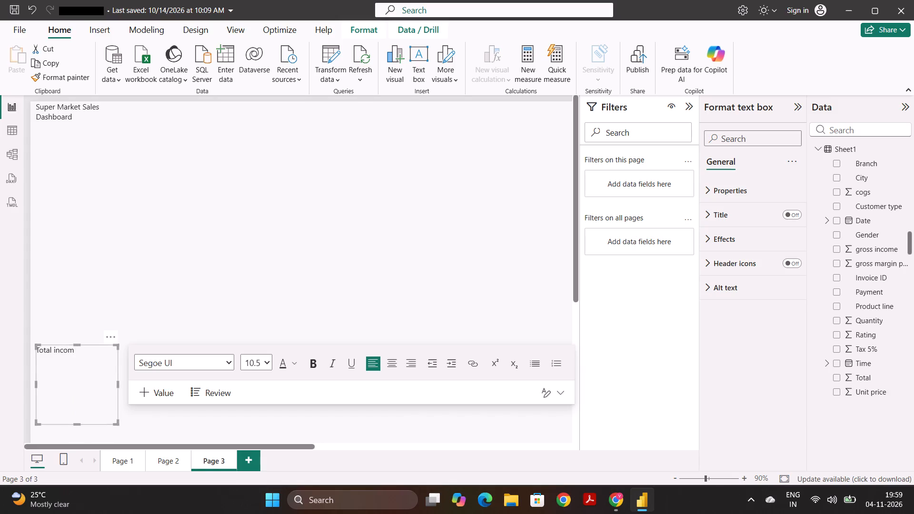
key(BackSpace)
key(BackSpace)
key(BackSpace)
key(BackSpace)
key(BackSpace)
key(BackSpace)
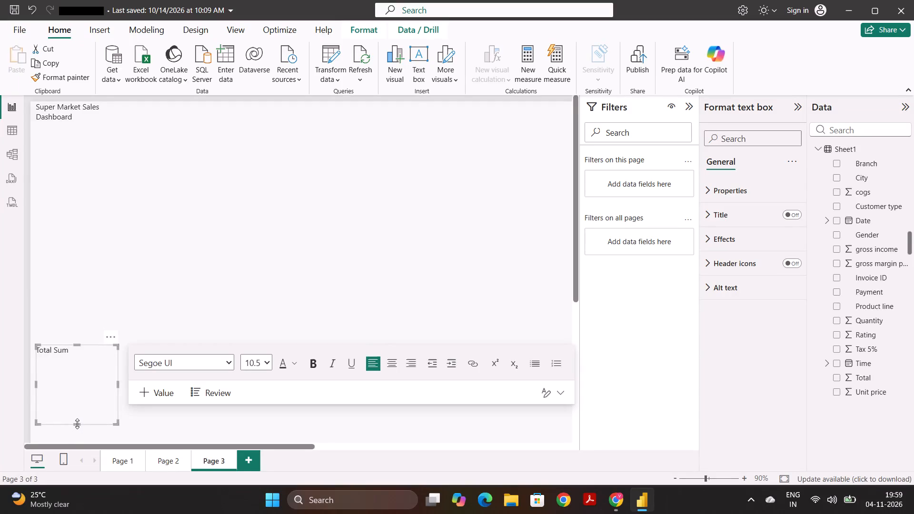
Move the Total Sum text box beneath the Super Market Sales Dashboard title, shorten it and deselect it.
drag(77, 424, 72, 398)
click(72, 379)
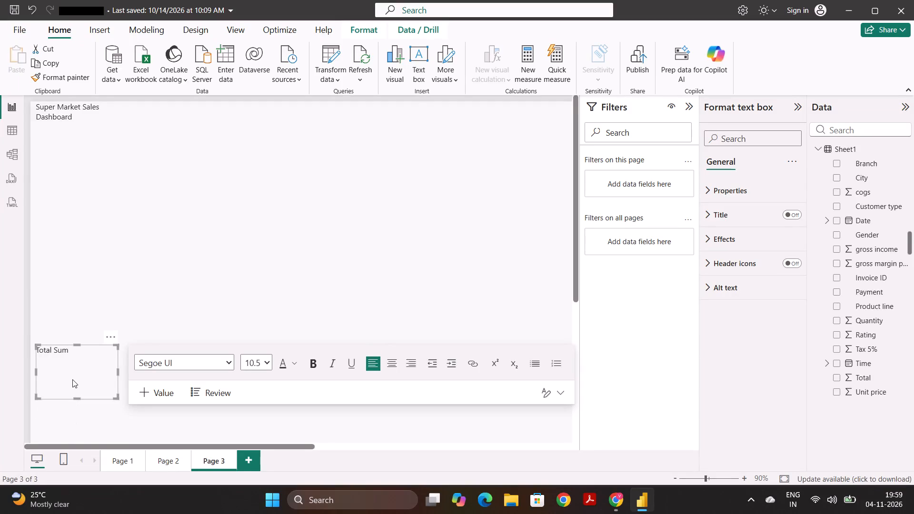
click(102, 295)
drag(70, 352, 77, 363)
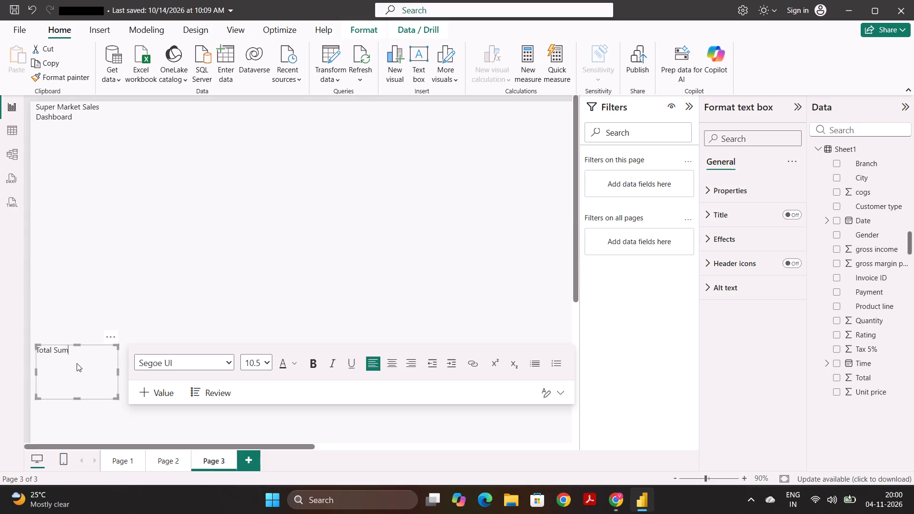
click(77, 363)
drag(78, 346, 58, 110)
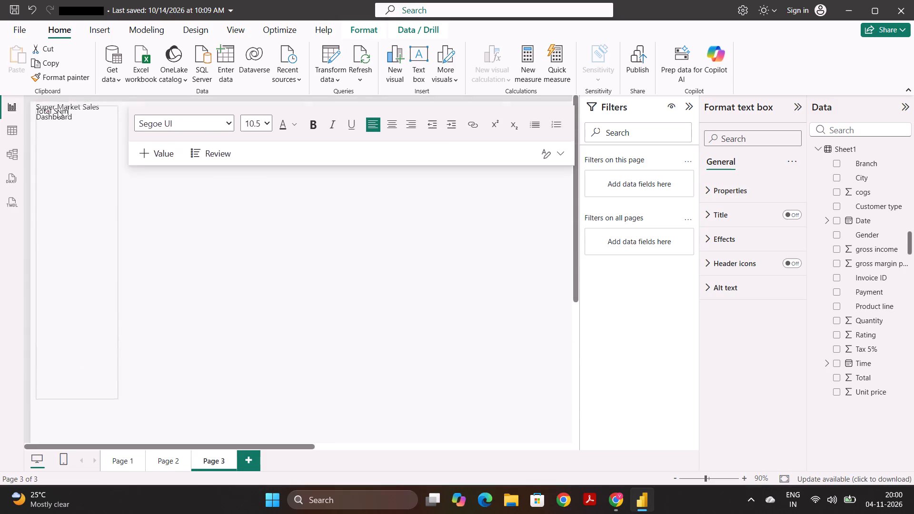
drag(58, 110, 65, 144)
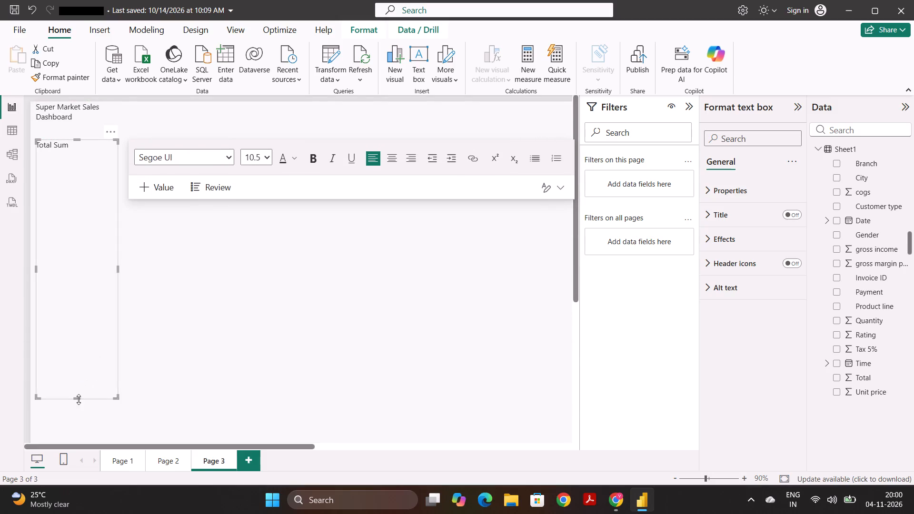
drag(78, 399, 76, 184)
click(80, 160)
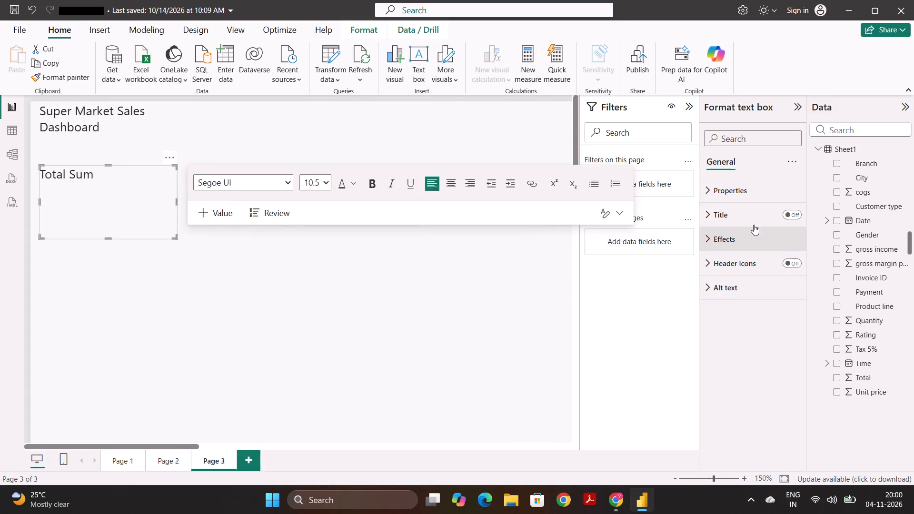
click(420, 128)
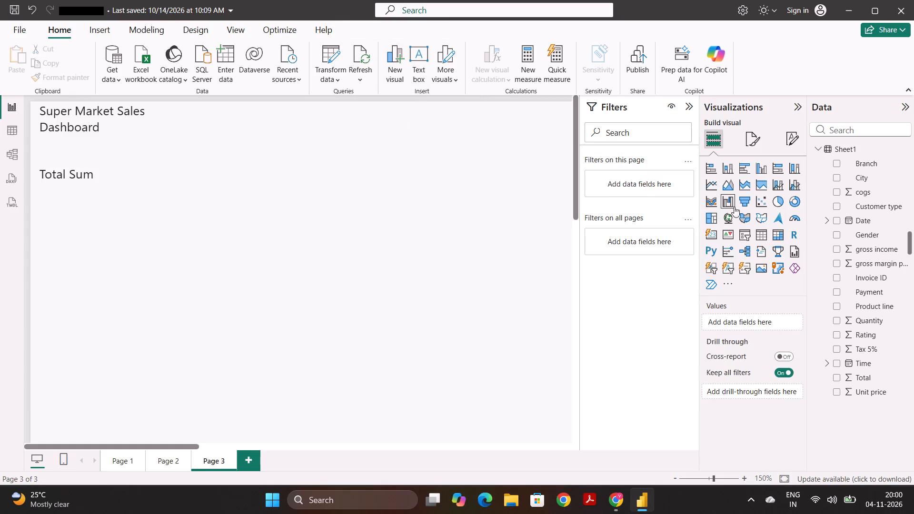
Insert a card visual for Sum of gross income on Page 3, shrink it and place it beneath the Total Sum label.
click(709, 232)
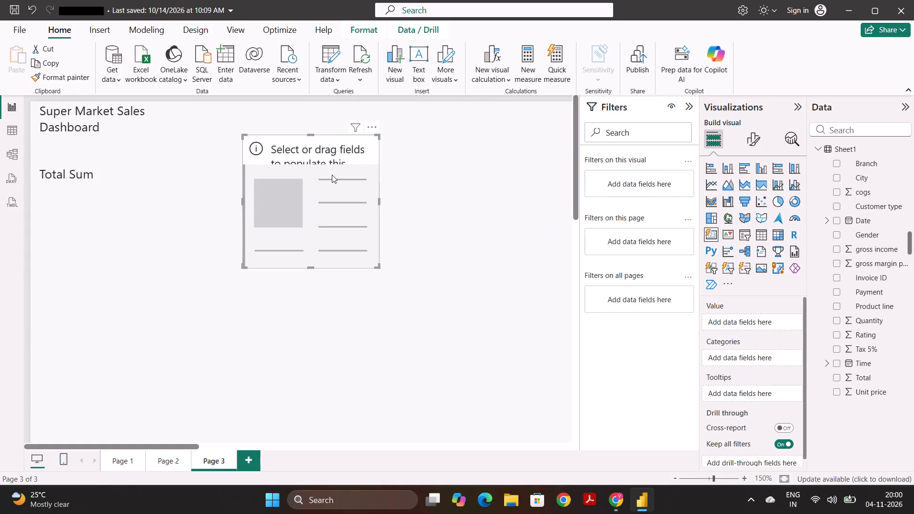
drag(312, 136, 314, 183)
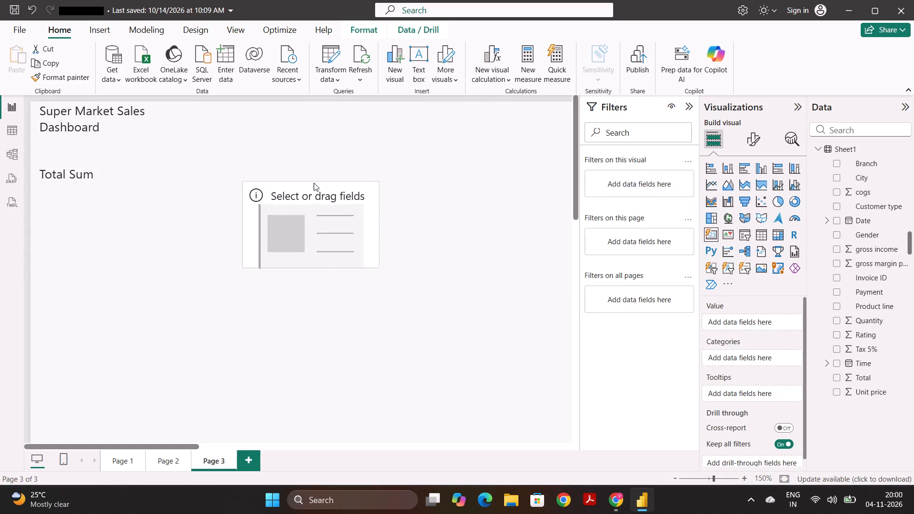
drag(314, 183, 314, 183)
drag(311, 200, 89, 208)
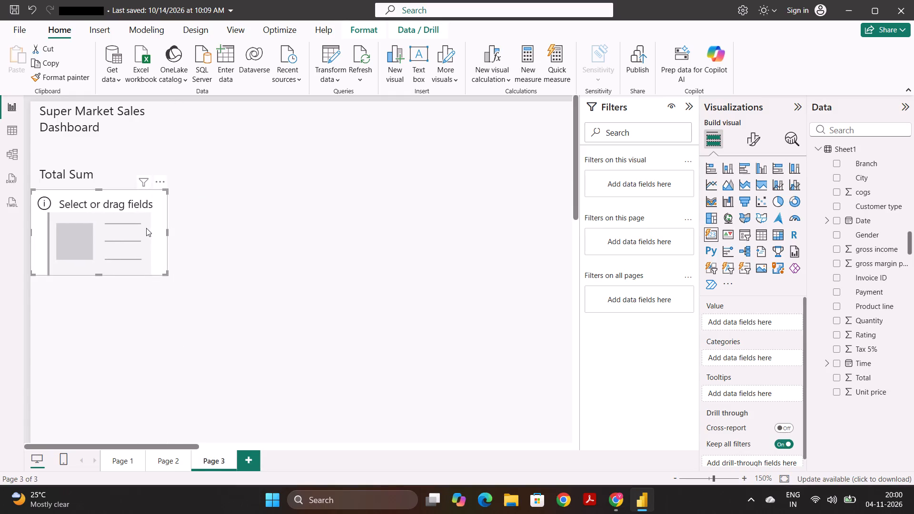
click(164, 231)
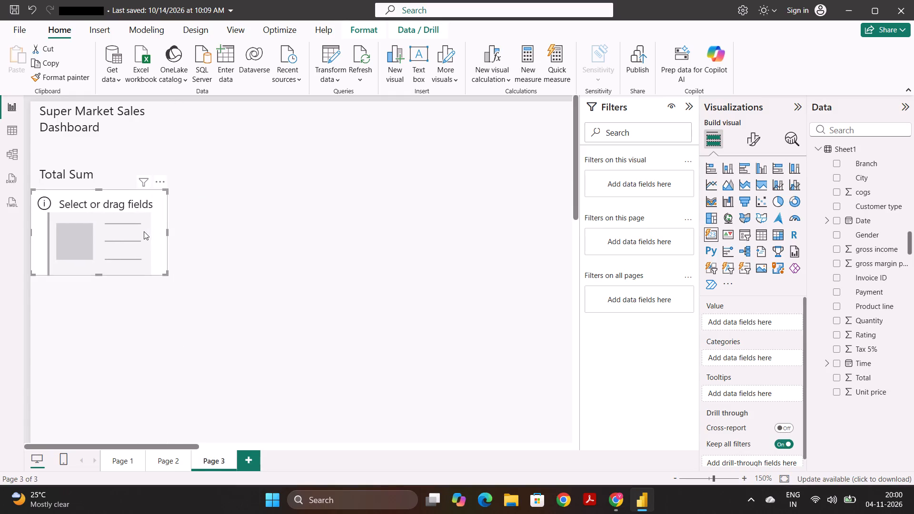
click(144, 231)
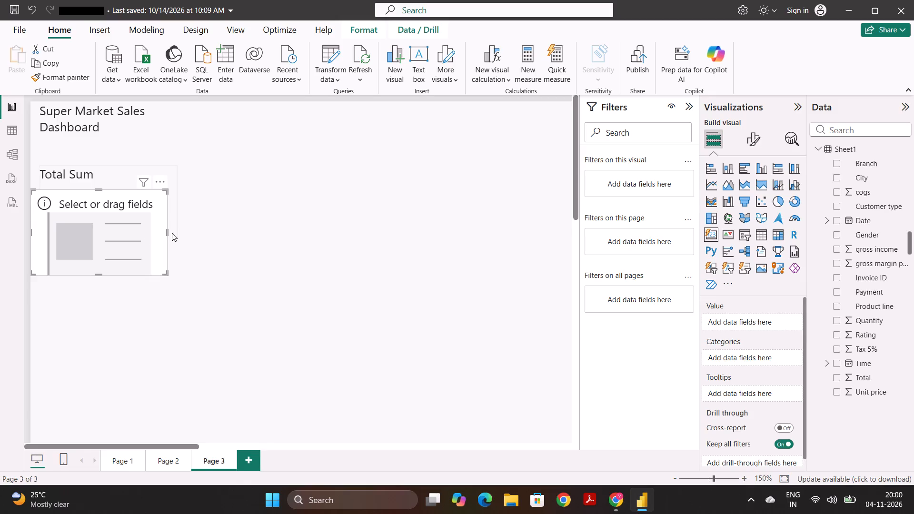
click(164, 231)
drag(168, 231, 148, 231)
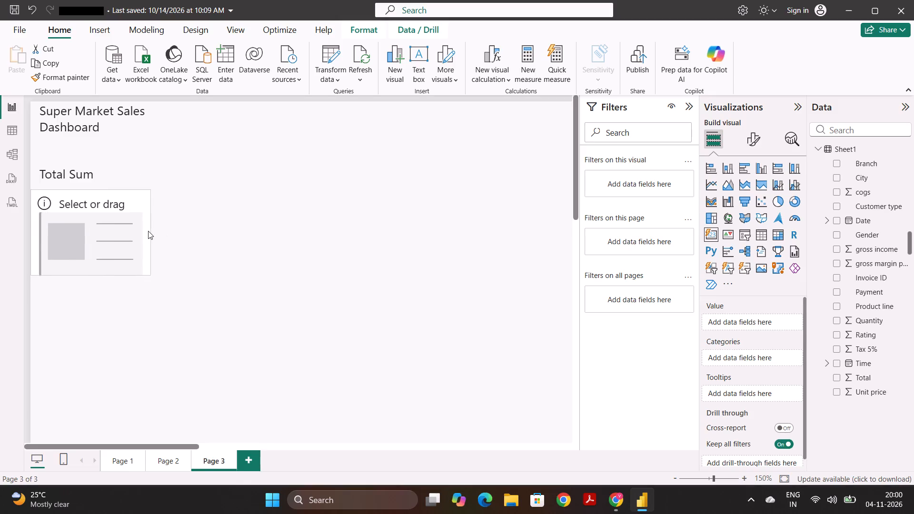
drag(148, 231, 145, 230)
click(112, 231)
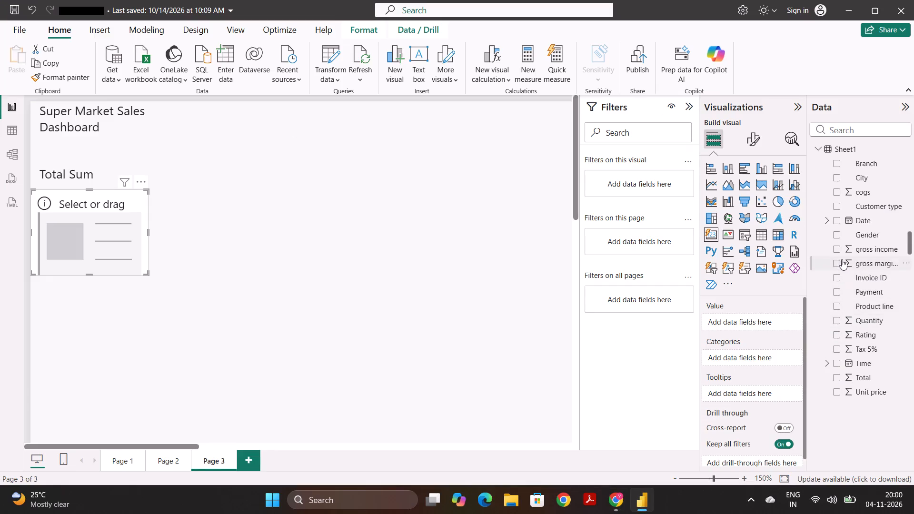
Add the gross income field from Sheet1 to the empty card beneath the Total Sum label.
click(833, 244)
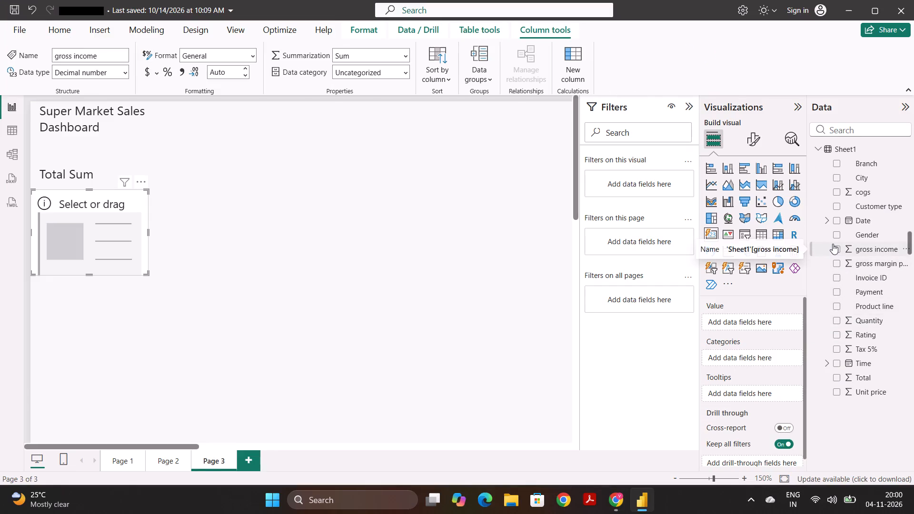
click(836, 247)
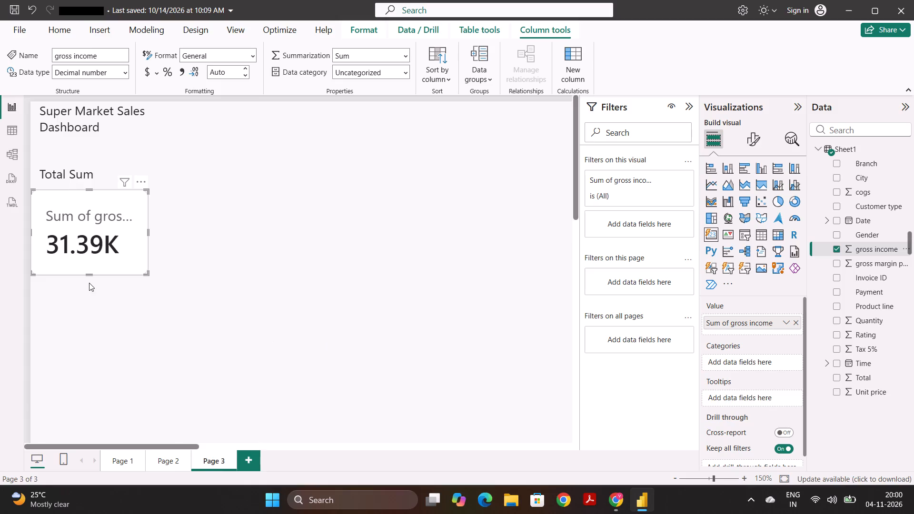
Reduce the gross income card's height and widen it enough to fit its full Sum of gross income label.
drag(89, 274, 87, 266)
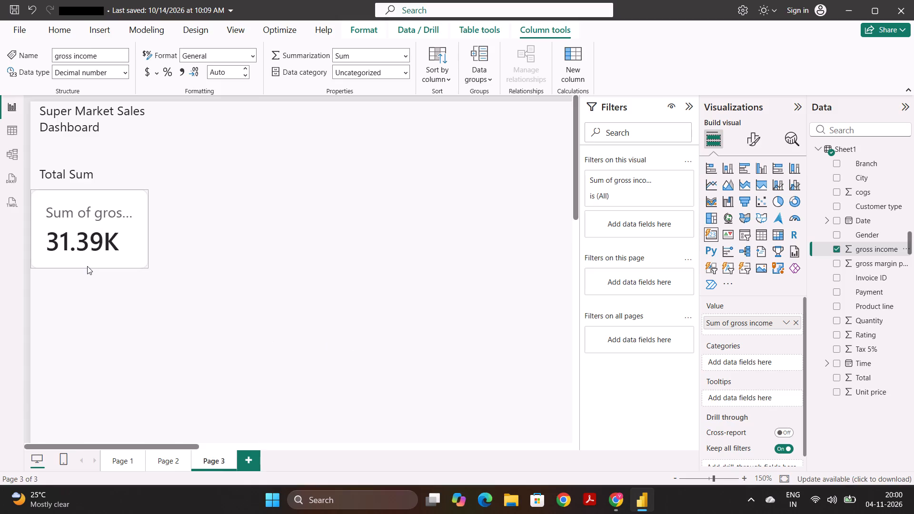
drag(87, 266, 87, 257)
click(124, 224)
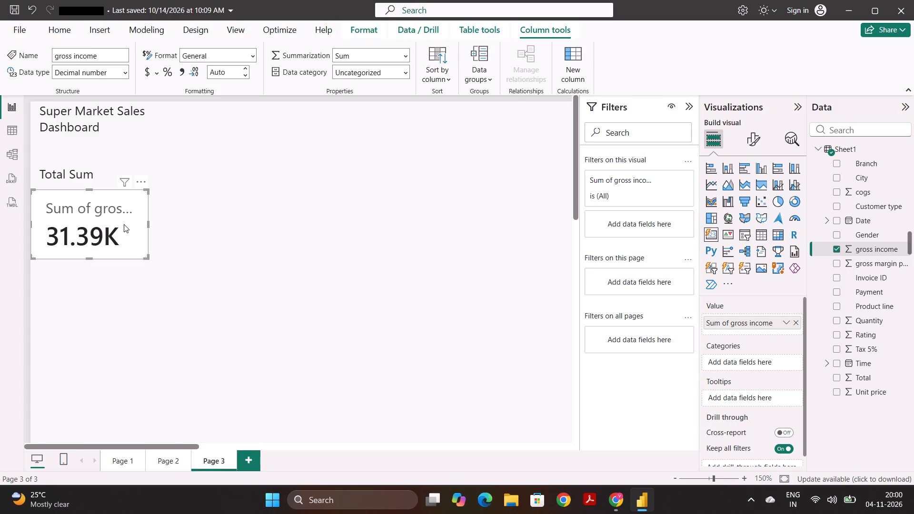
click(137, 218)
drag(147, 225, 177, 218)
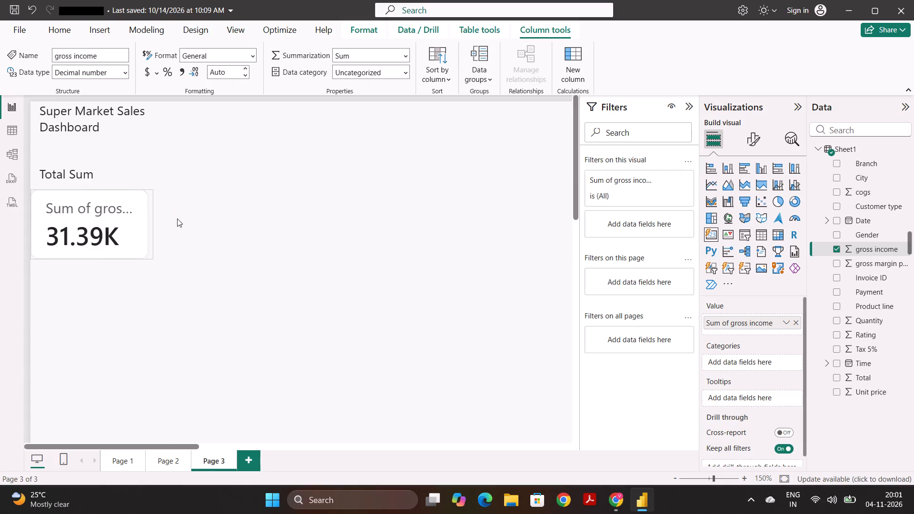
drag(177, 218, 191, 218)
click(158, 221)
Select the Total Sum text box above the gross income card.
click(112, 178)
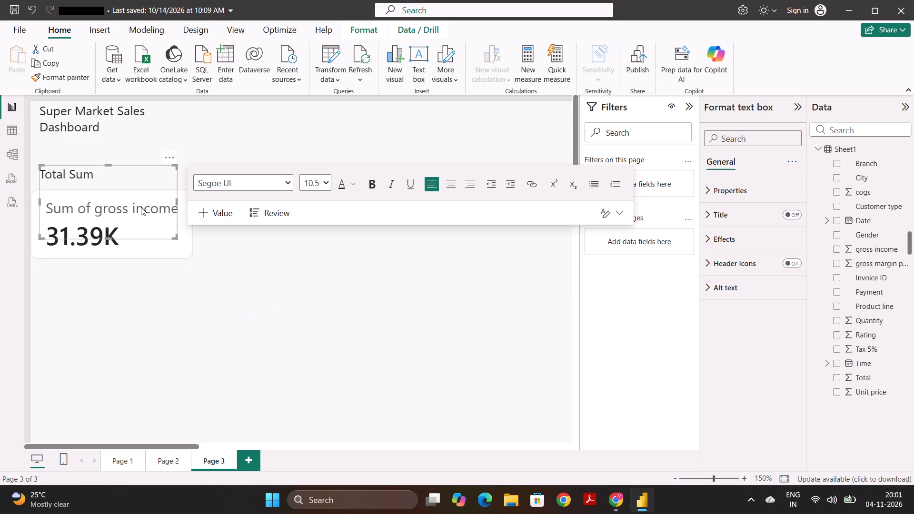
Widen the Sum of gross income card slightly so its whole label fits on one line.
click(128, 219)
click(170, 280)
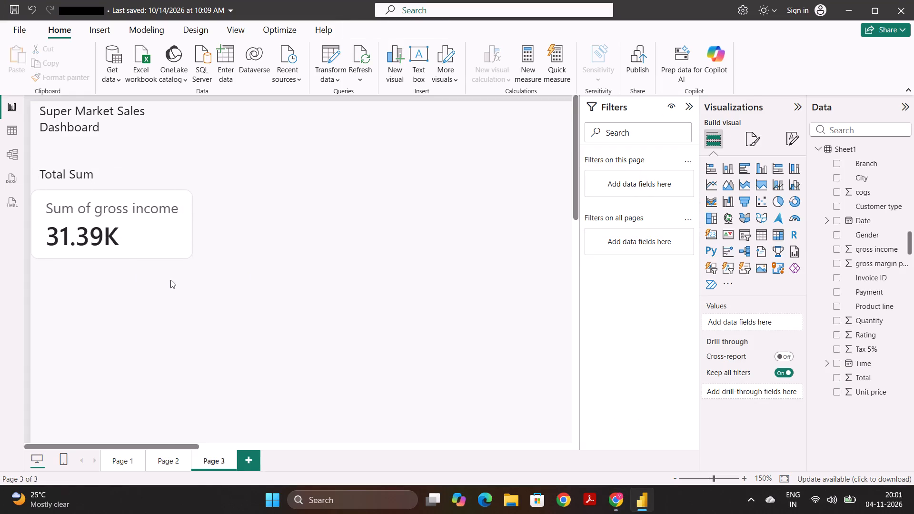
click(156, 231)
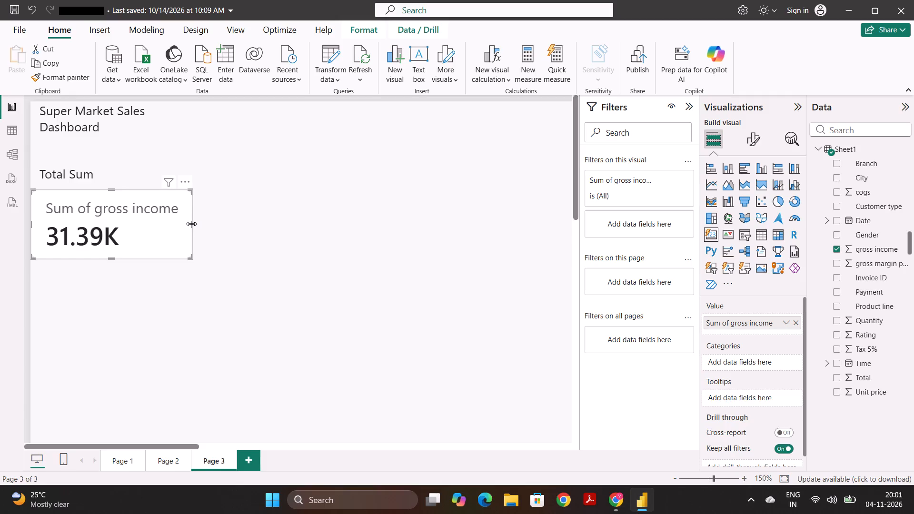
click(191, 224)
drag(191, 224, 190, 228)
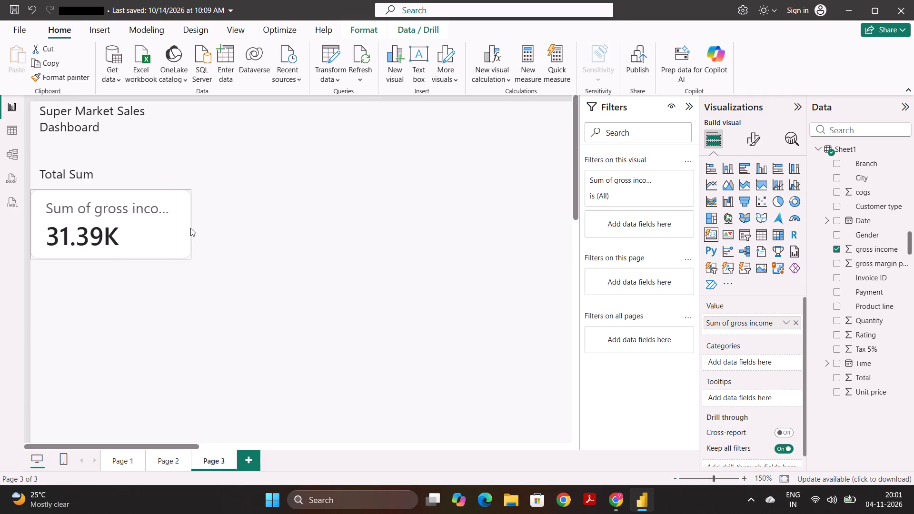
drag(190, 228, 199, 229)
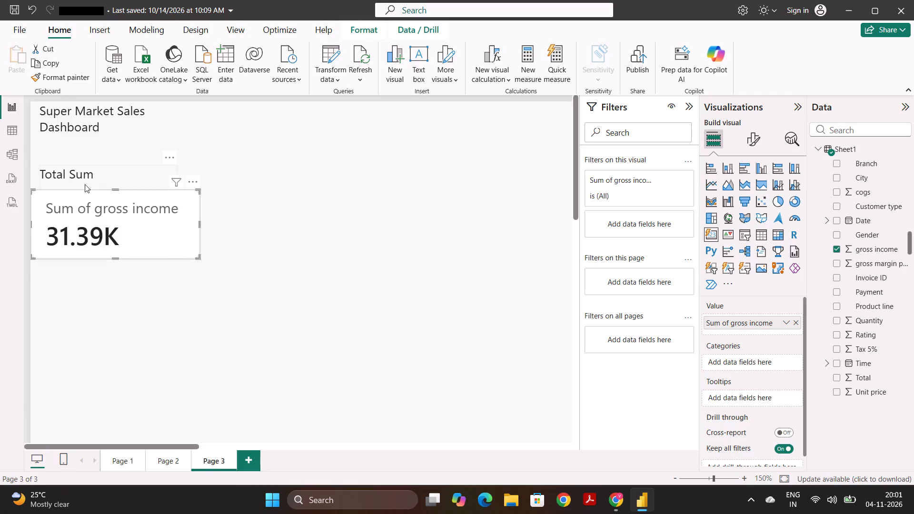
Extend the Total Sum text box down to the bottom edge of the card.
click(75, 174)
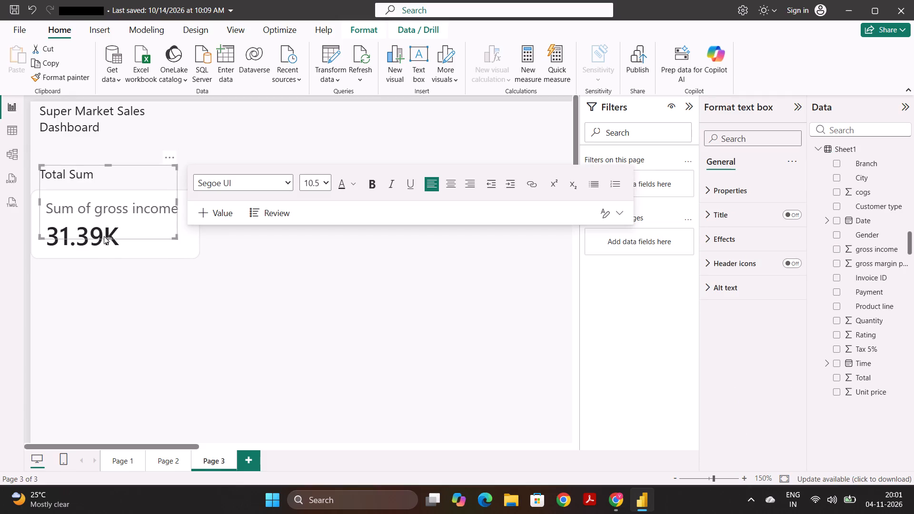
drag(106, 236, 108, 253)
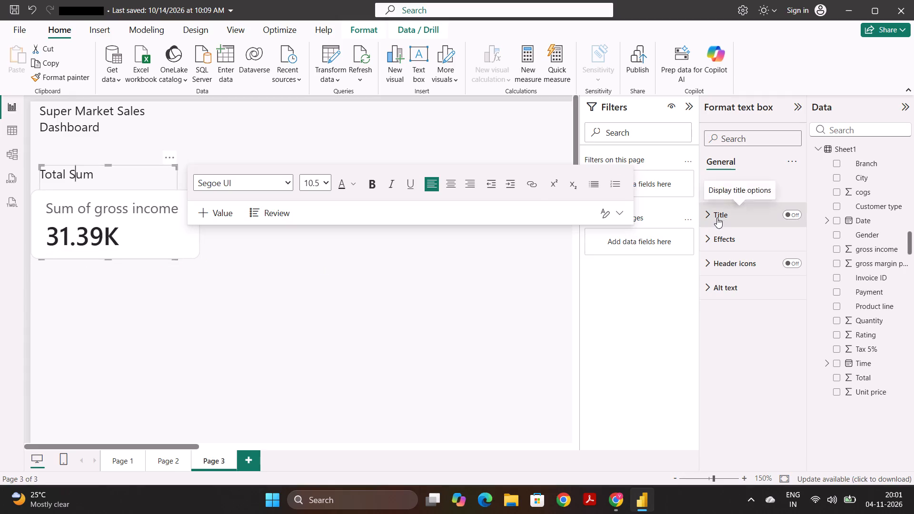
Turn on the background effect for the Total Sum text box.
click(711, 240)
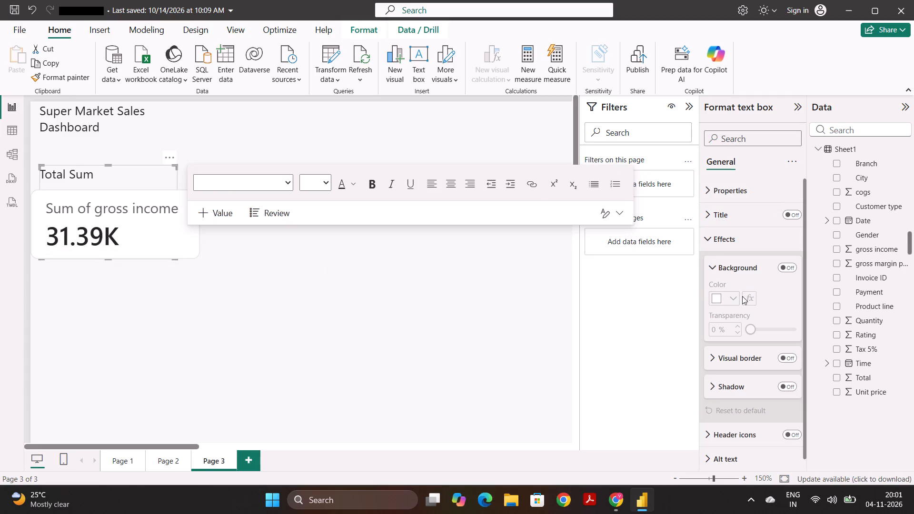
click(730, 300)
right_click(731, 298)
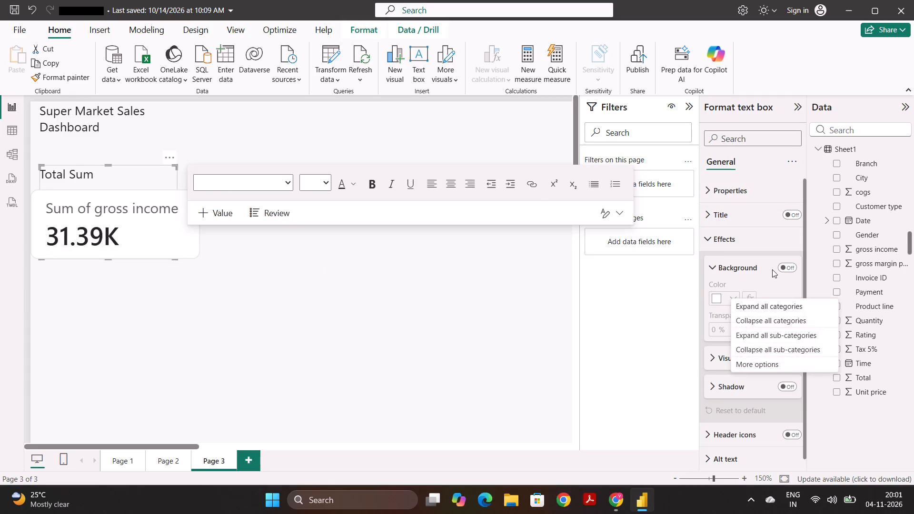
click(789, 261)
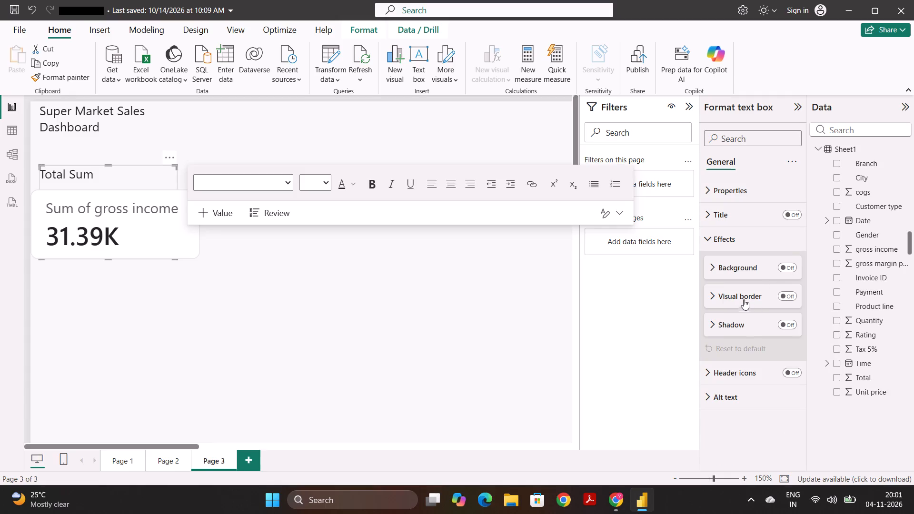
click(712, 262)
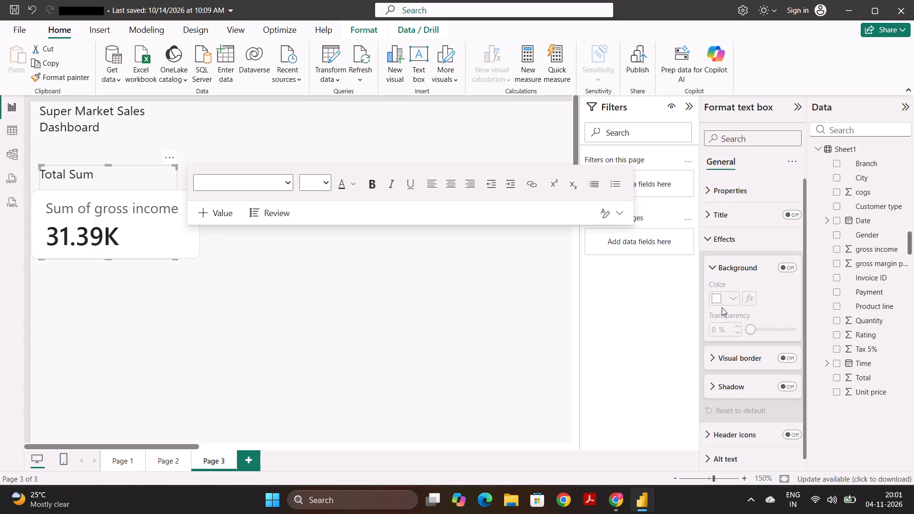
click(788, 263)
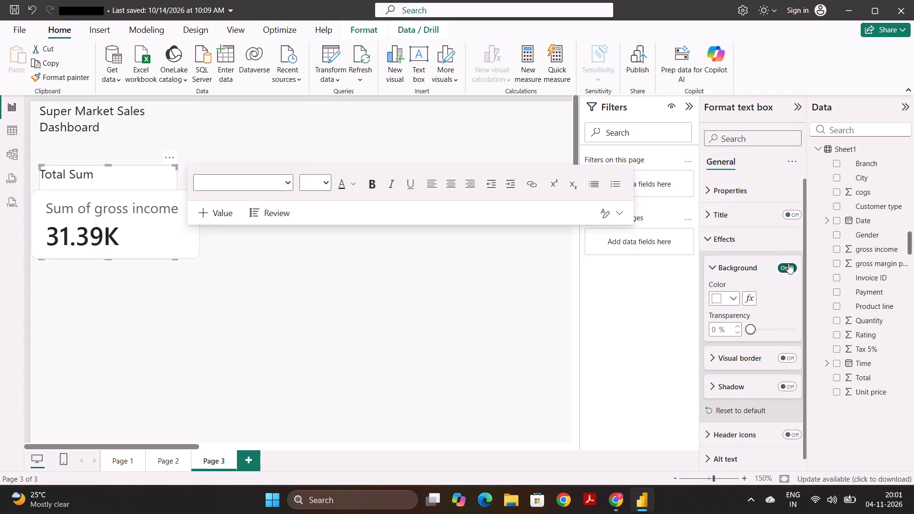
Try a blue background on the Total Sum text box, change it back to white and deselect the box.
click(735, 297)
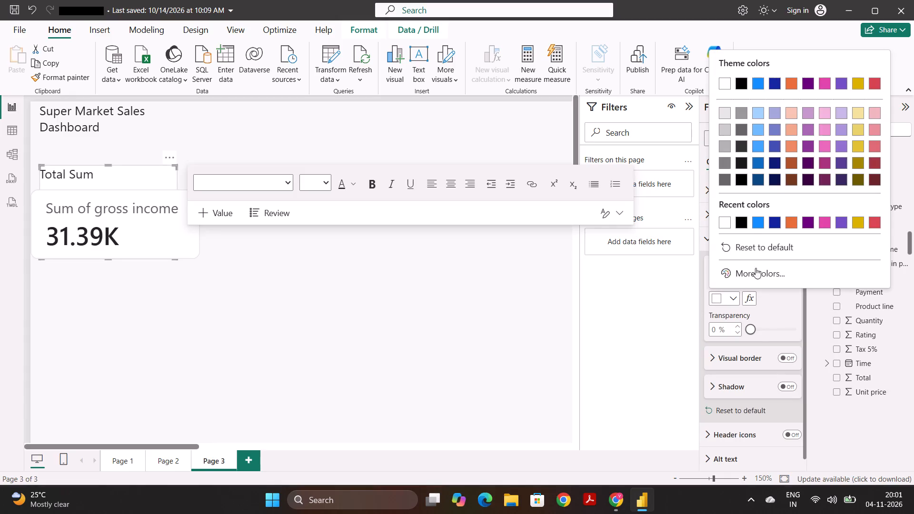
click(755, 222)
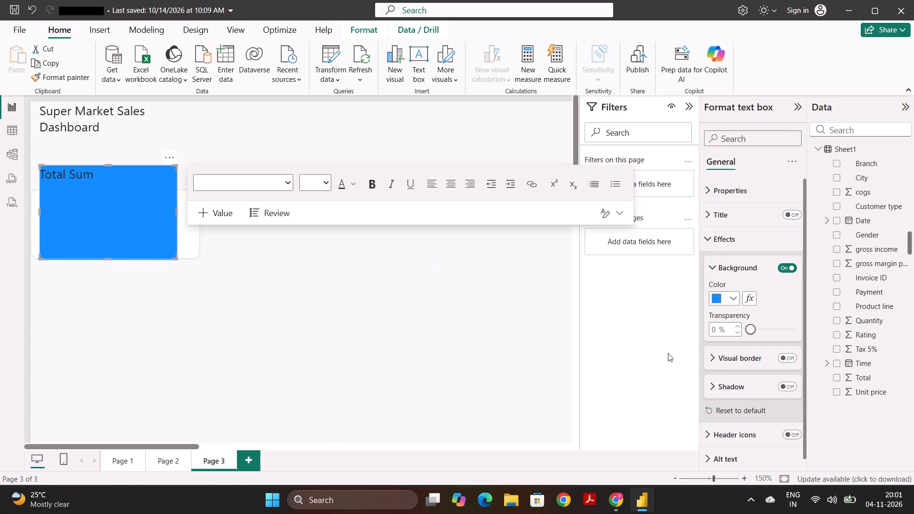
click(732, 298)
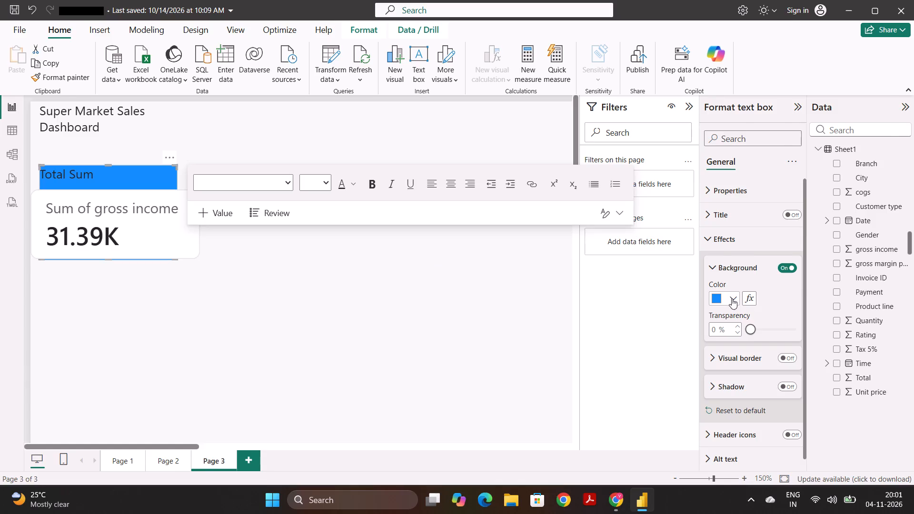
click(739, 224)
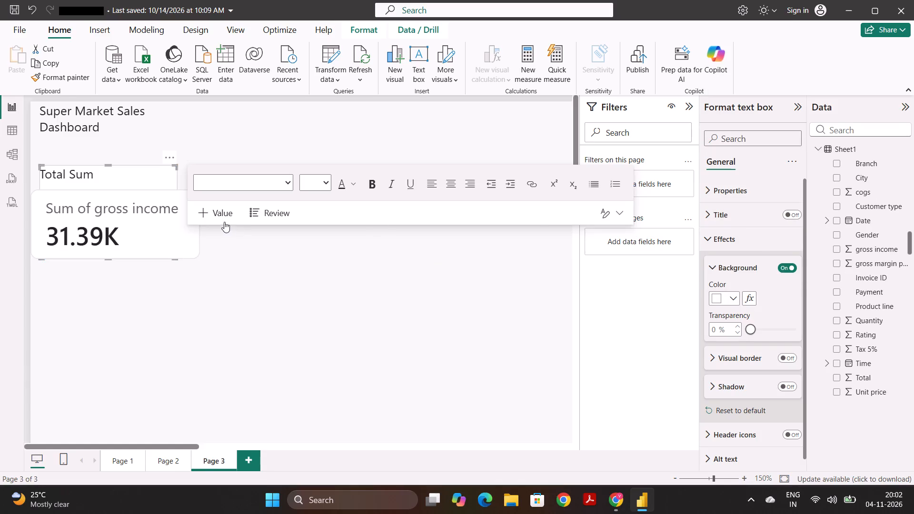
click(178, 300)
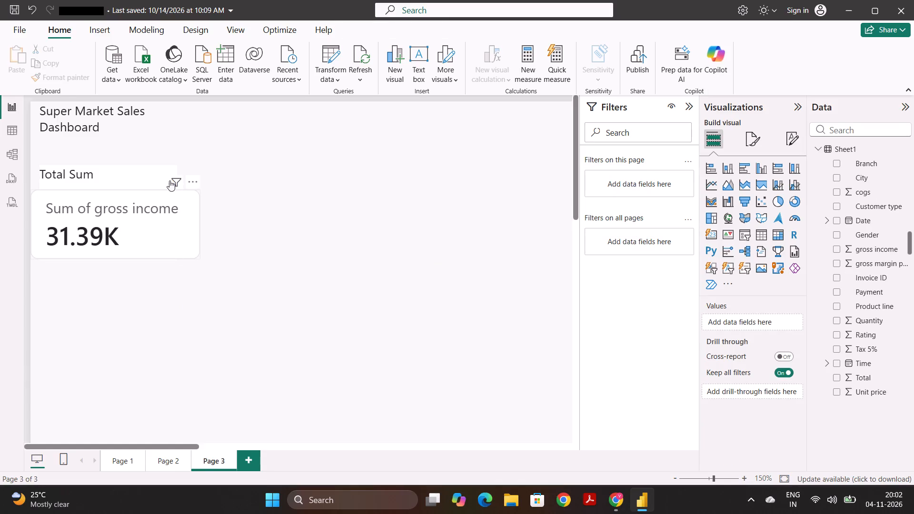
Widen the Total Sum text box to line up with the right edge of the card and deselect it.
click(150, 172)
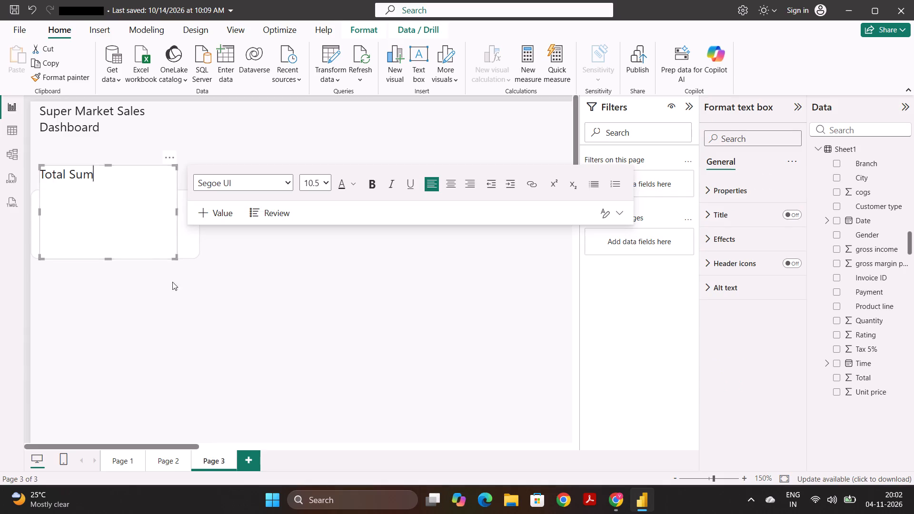
right_click(178, 288)
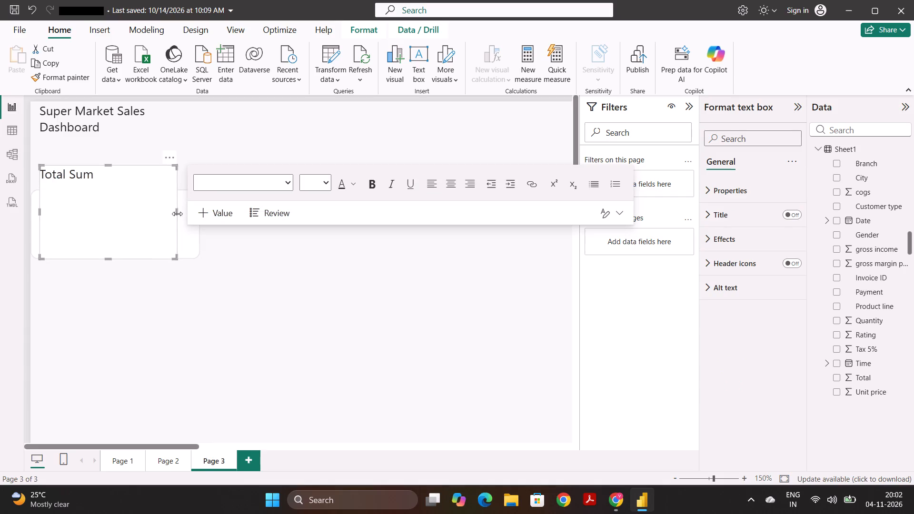
drag(177, 214, 197, 213)
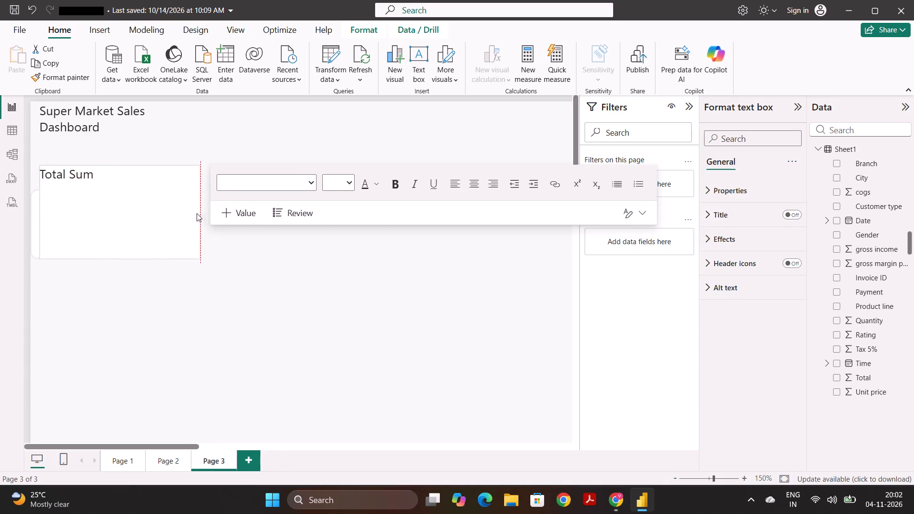
drag(197, 213, 204, 216)
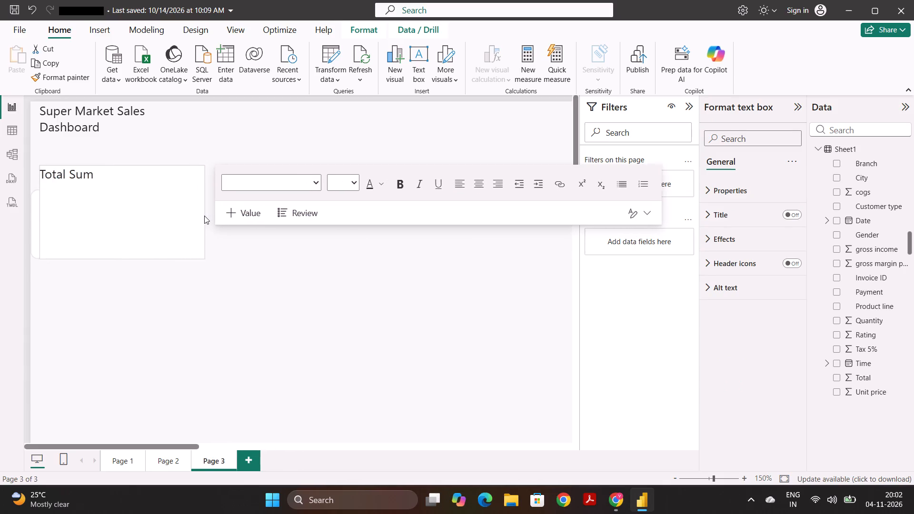
drag(204, 216, 202, 215)
click(184, 316)
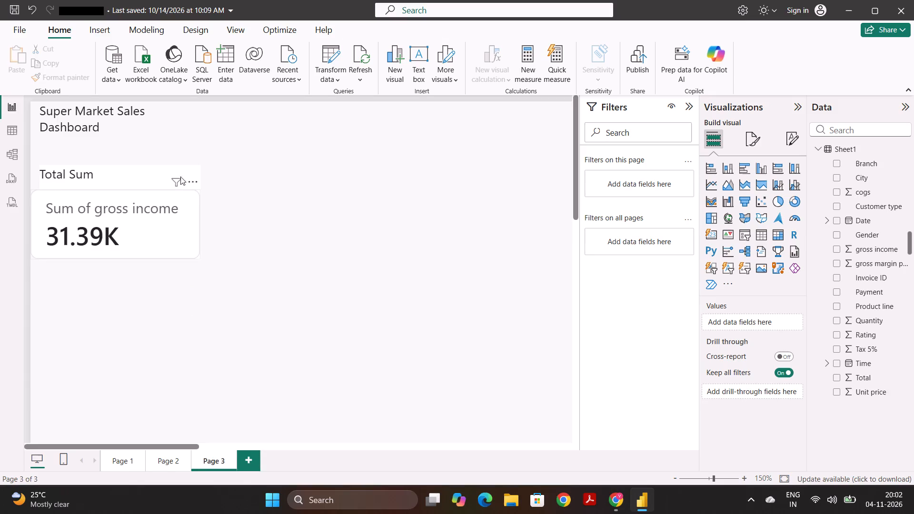
Pull in the left edge of the gross income card to align with the Total Sum text box.
click(60, 183)
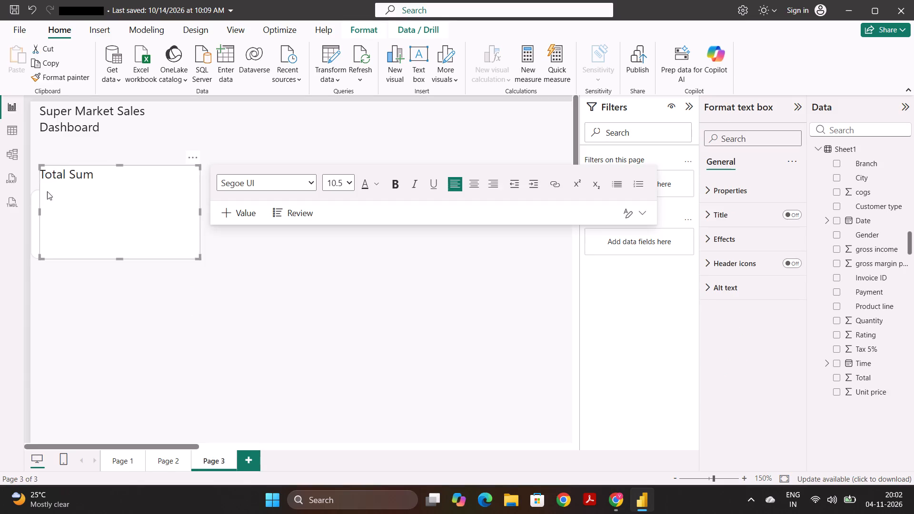
click(33, 215)
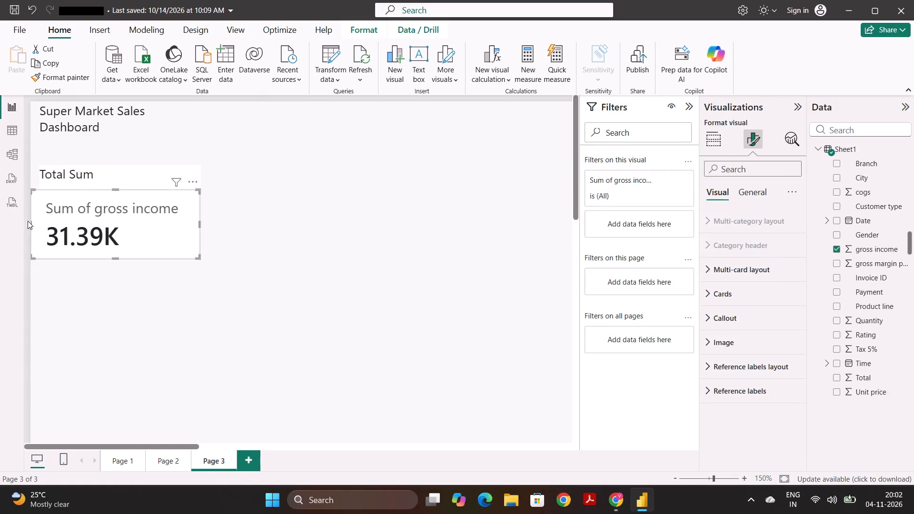
drag(32, 222, 37, 222)
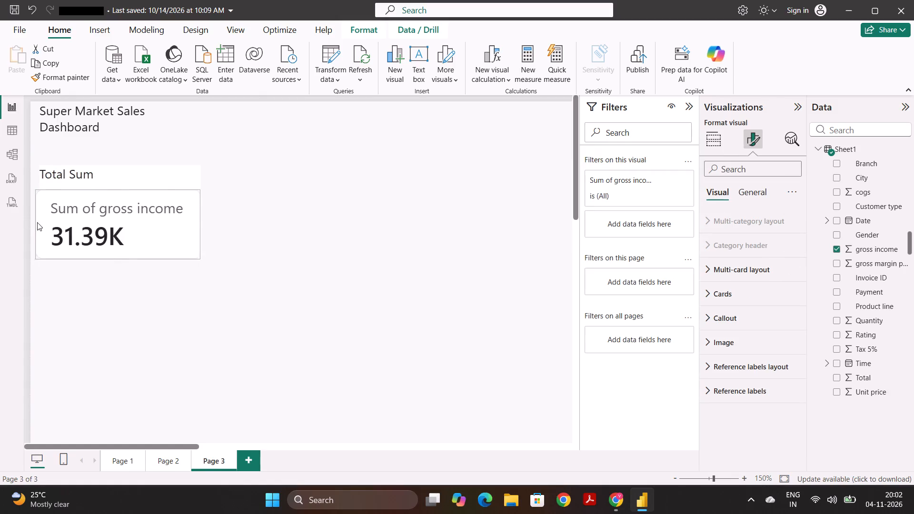
drag(37, 222, 38, 222)
Deselect the gross income card.
click(119, 177)
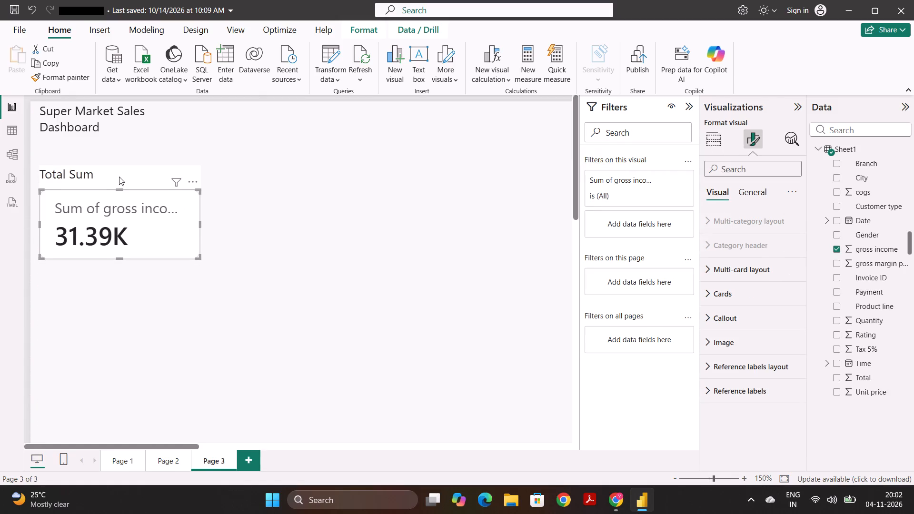
click(250, 264)
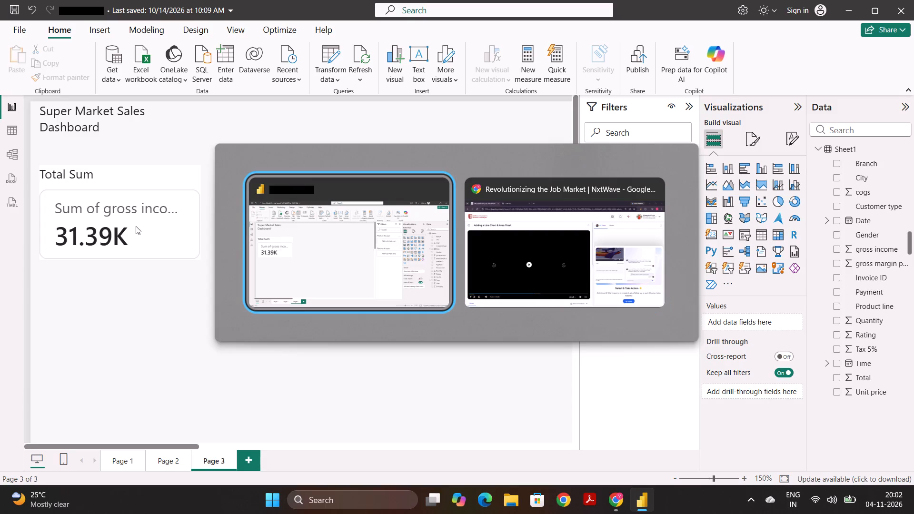
Review the layout and styling of the title, cards and charts on the Page 1 dashboard.
click(123, 465)
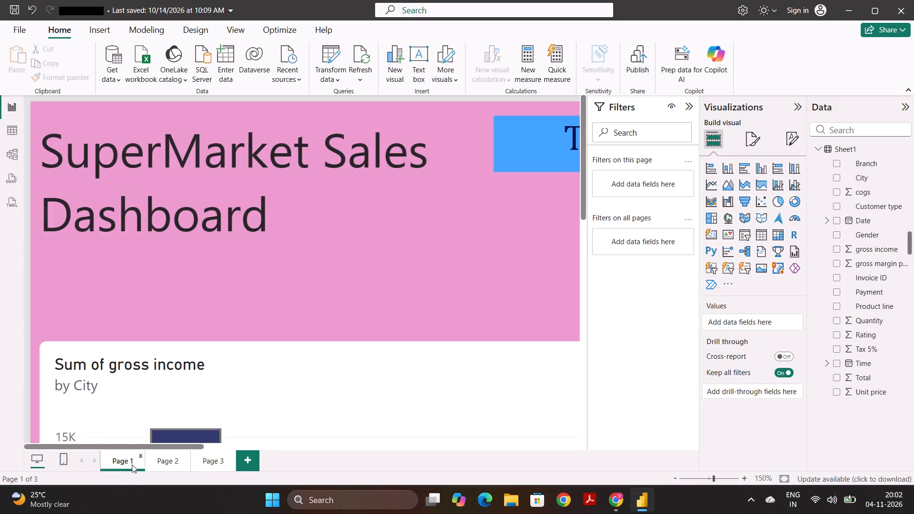
scroll(288, 381, left, 7)
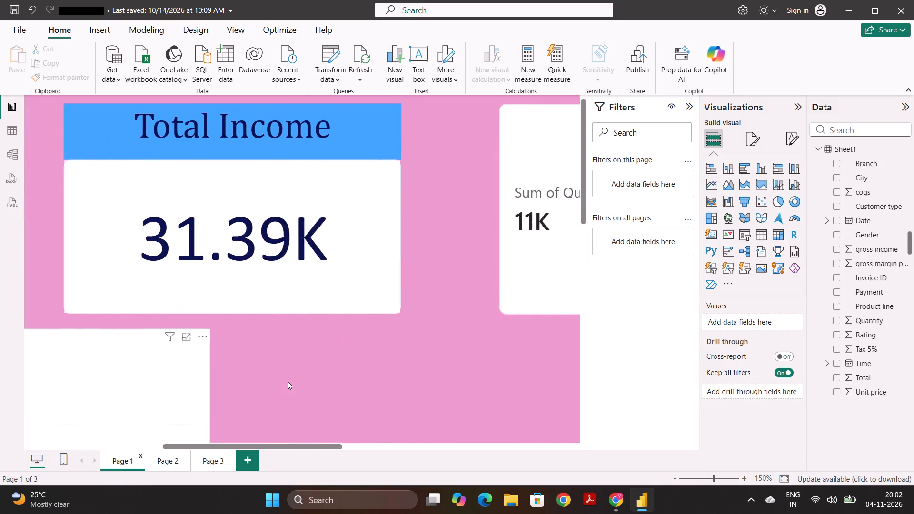
scroll(288, 381, left, 1)
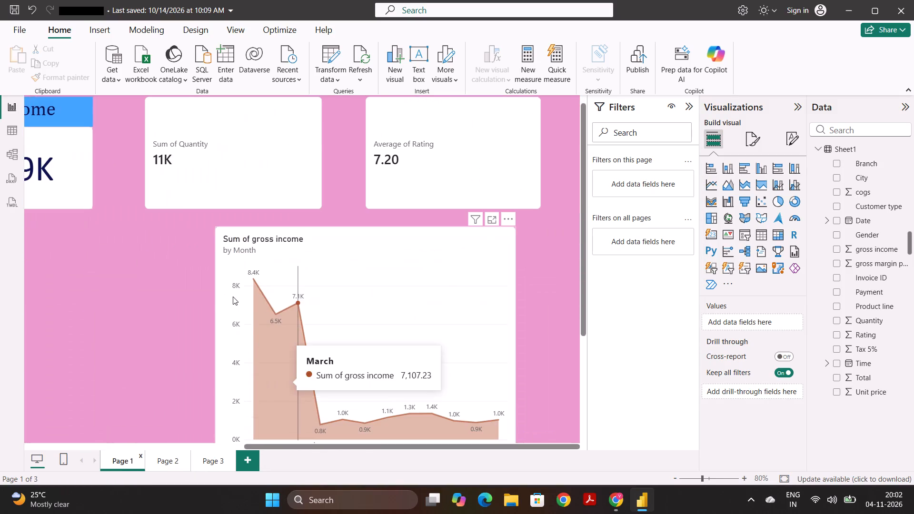
scroll(233, 297, right, 3)
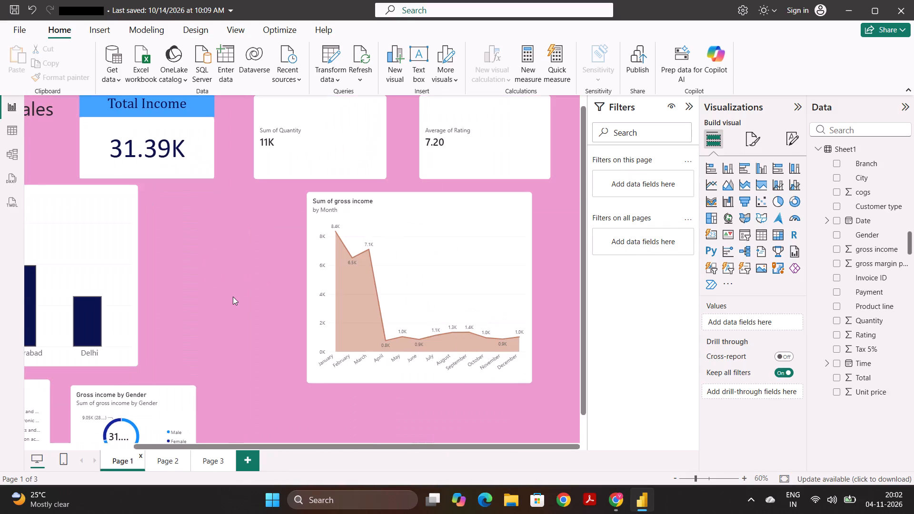
scroll(209, 191, right, 2)
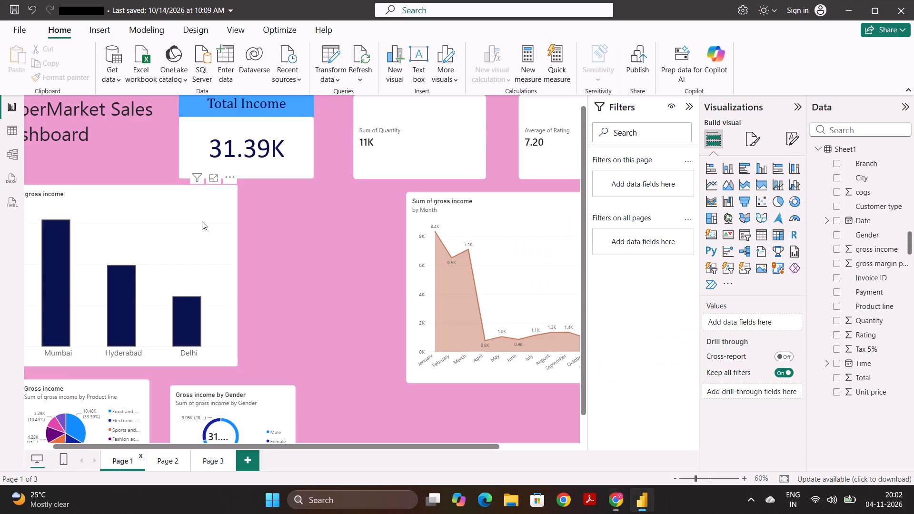
Return to Page 3, set the Total Sum text box background to pink from the recent colors and deselect it.
click(209, 465)
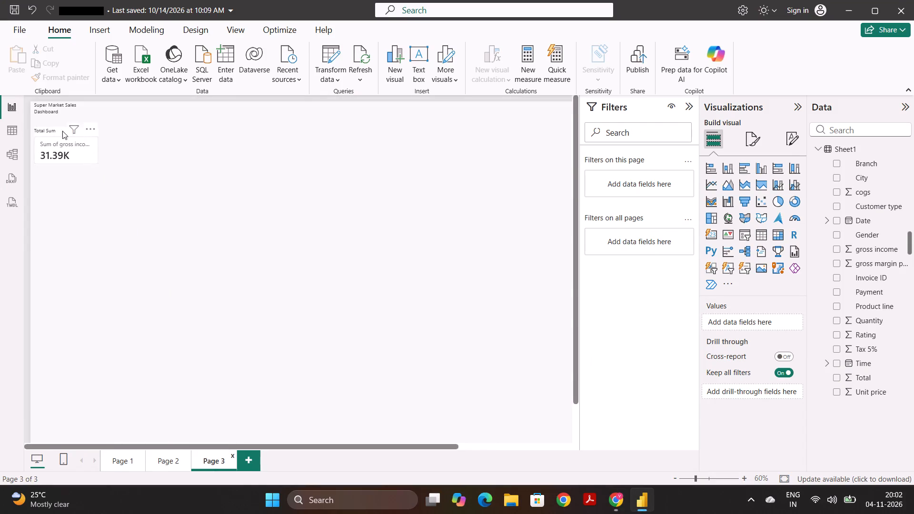
click(54, 128)
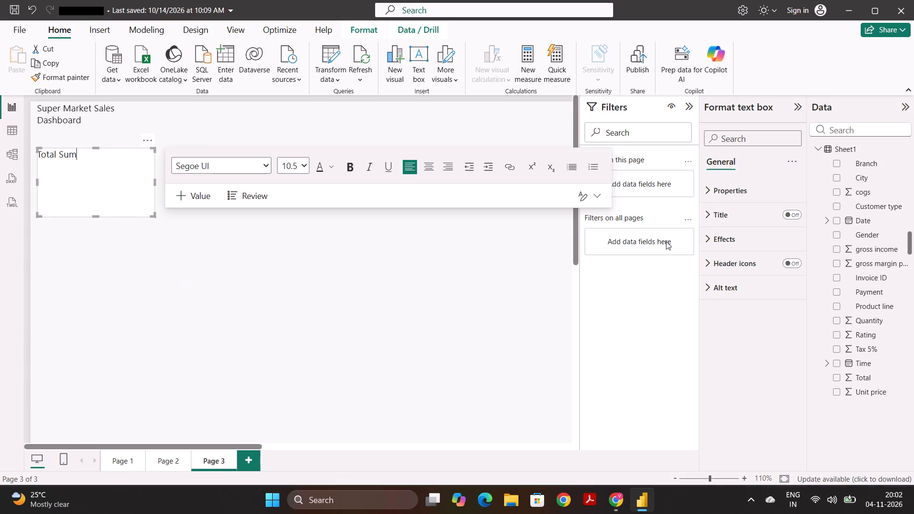
click(707, 239)
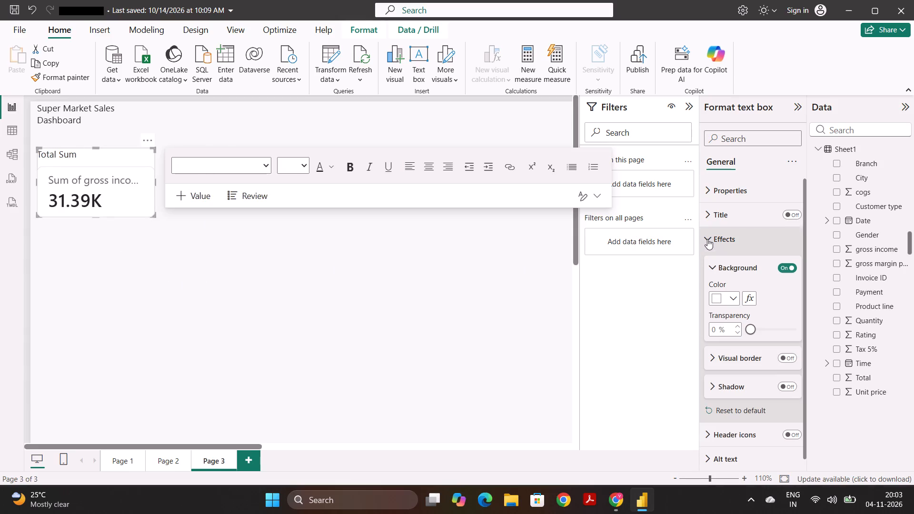
click(730, 293)
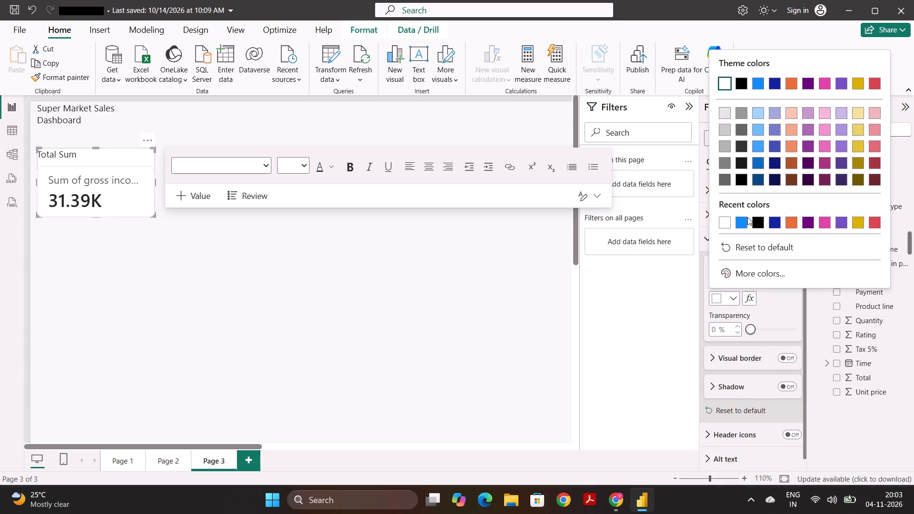
click(783, 224)
click(821, 219)
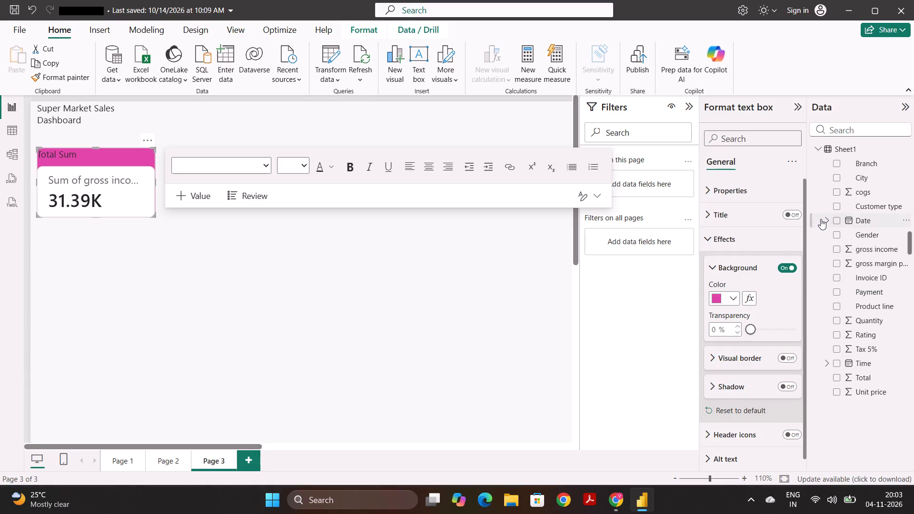
click(291, 303)
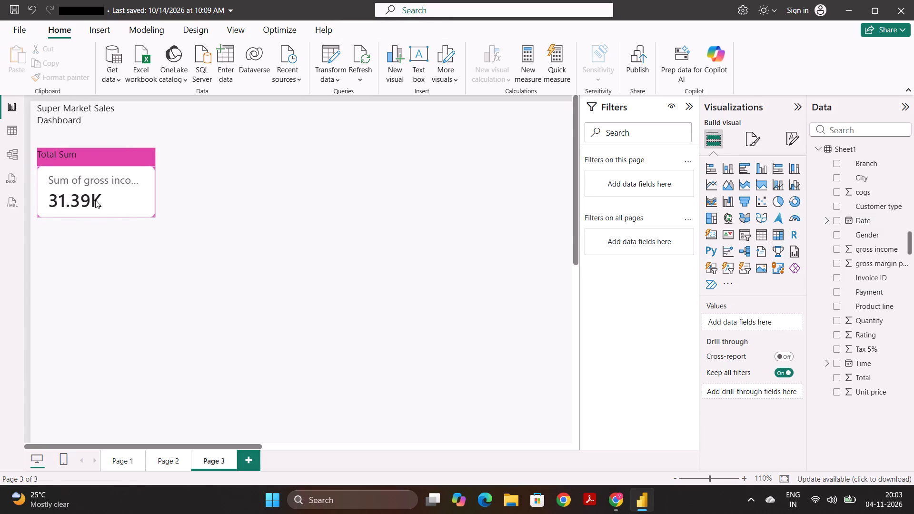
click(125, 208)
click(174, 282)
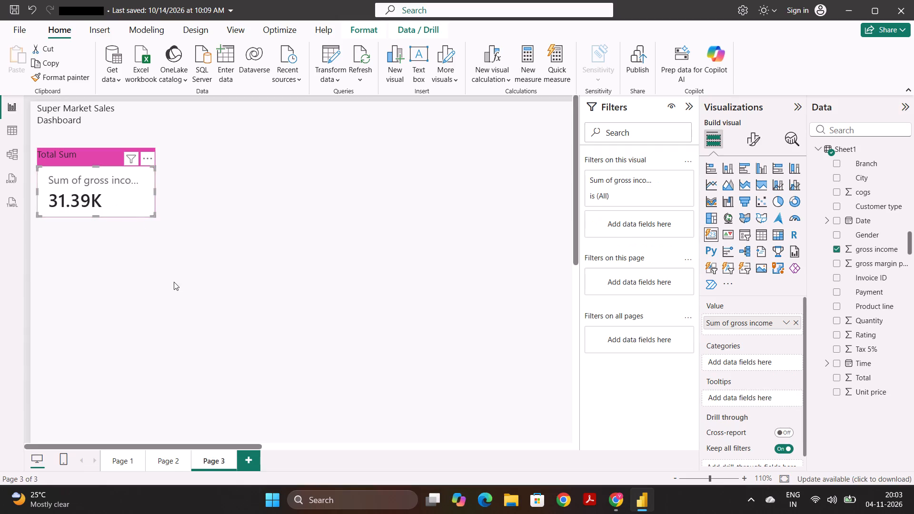
Extend the gross income card's bottom edge slightly downward and deselect the card.
click(40, 208)
drag(93, 213, 94, 218)
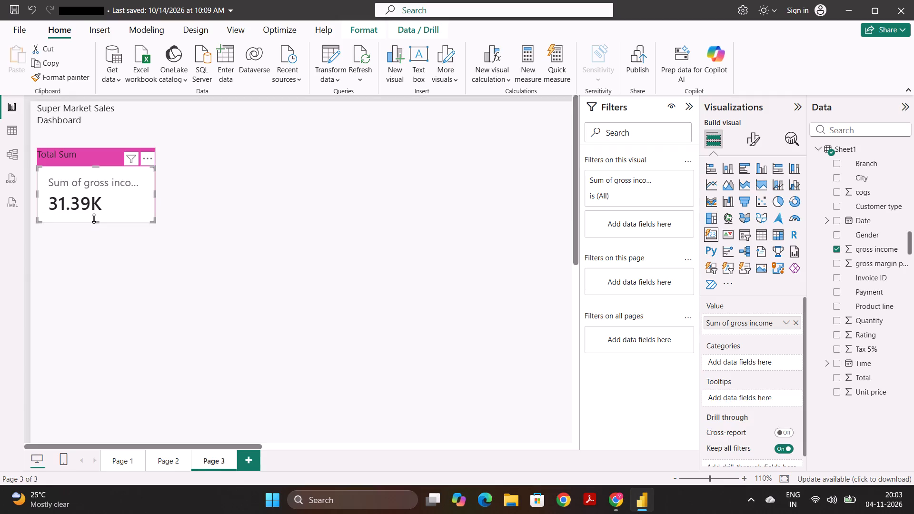
click(219, 229)
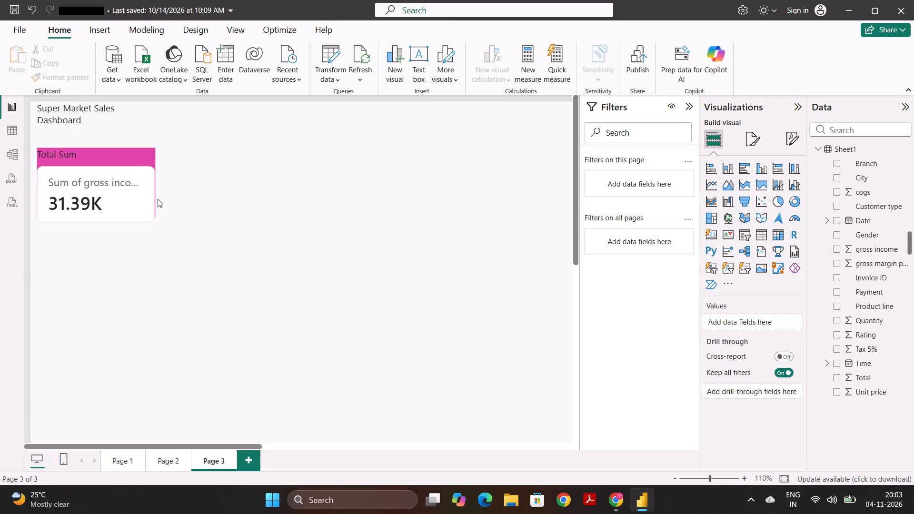
Widen the gross income card slightly past the Total Sum text box so its full label fits, and leave nothing selected.
click(142, 189)
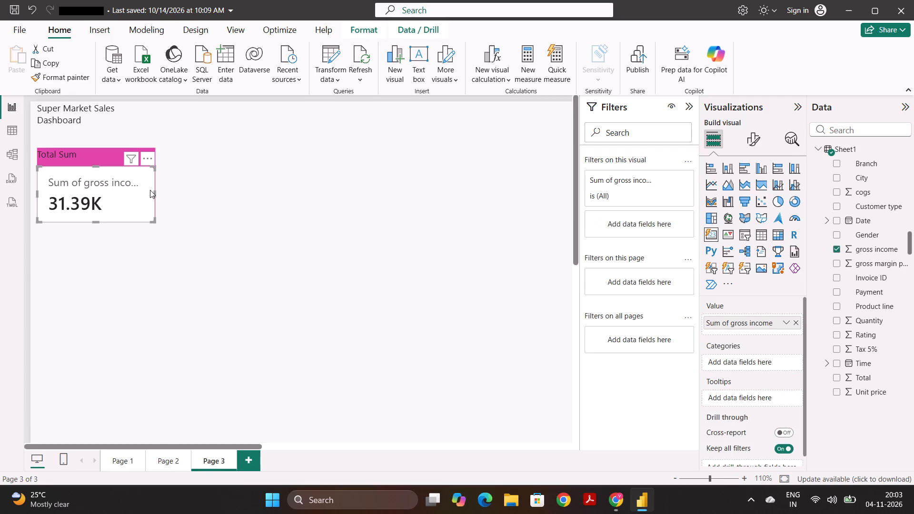
drag(154, 193, 158, 195)
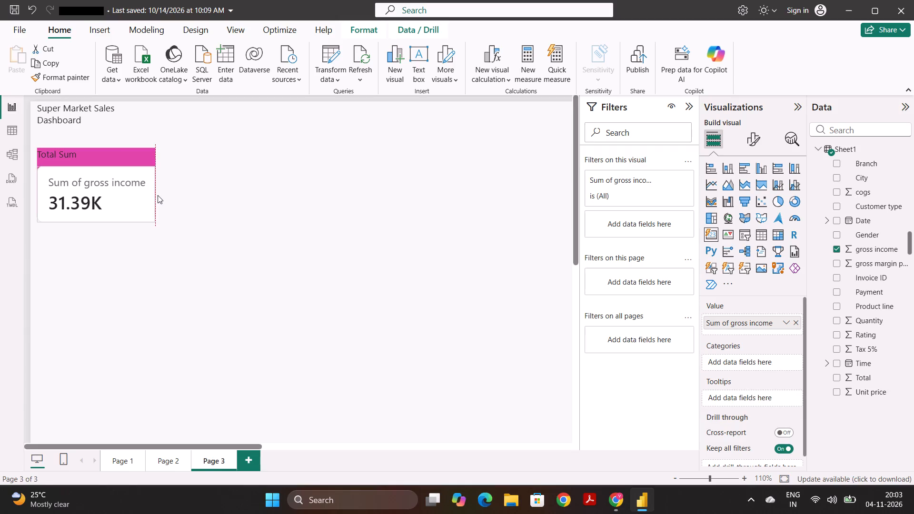
drag(158, 195, 159, 191)
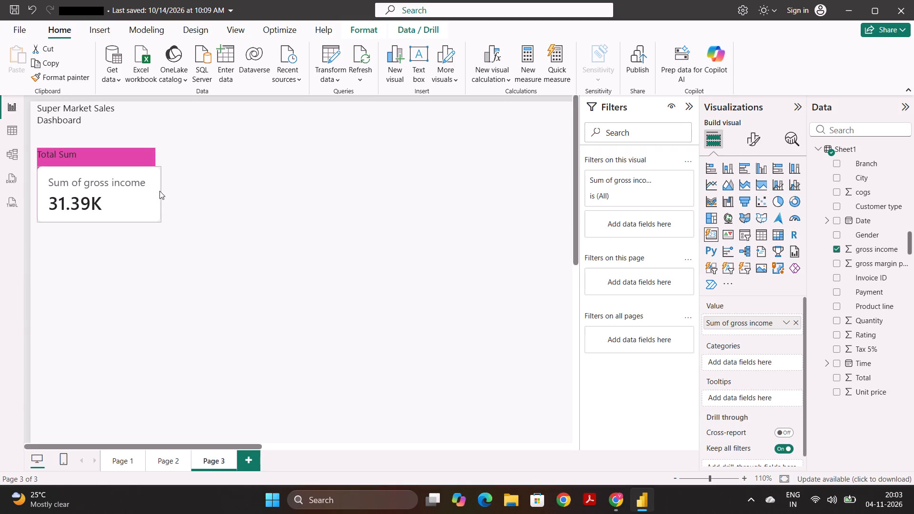
drag(159, 191, 157, 189)
drag(157, 189, 159, 191)
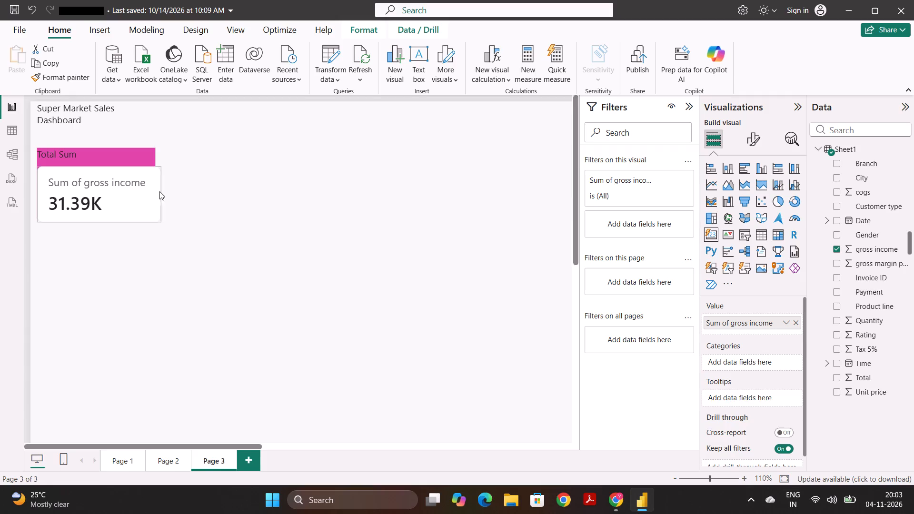
drag(159, 191, 159, 190)
drag(159, 190, 158, 190)
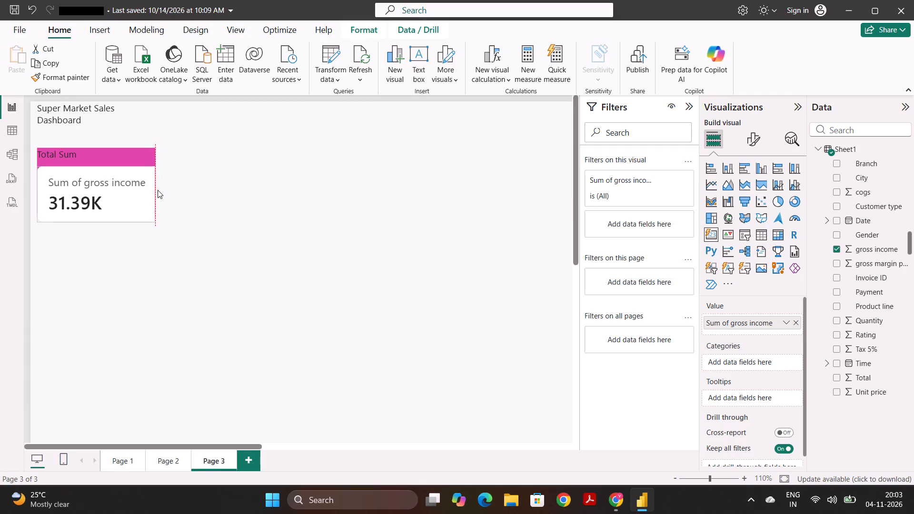
drag(158, 190, 161, 189)
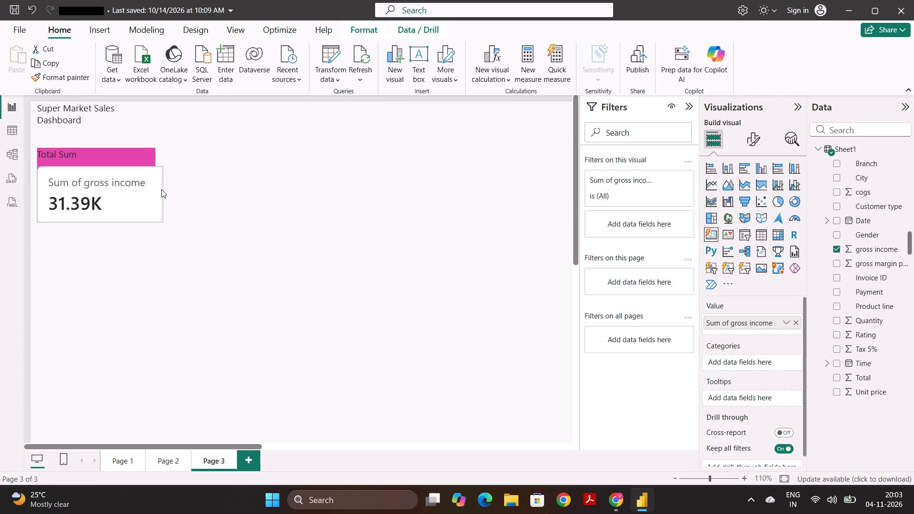
drag(161, 189, 159, 189)
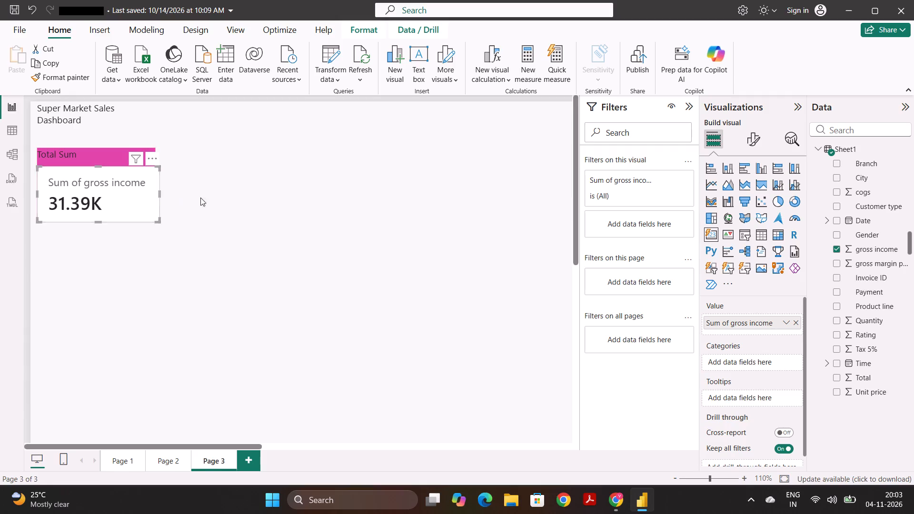
click(238, 213)
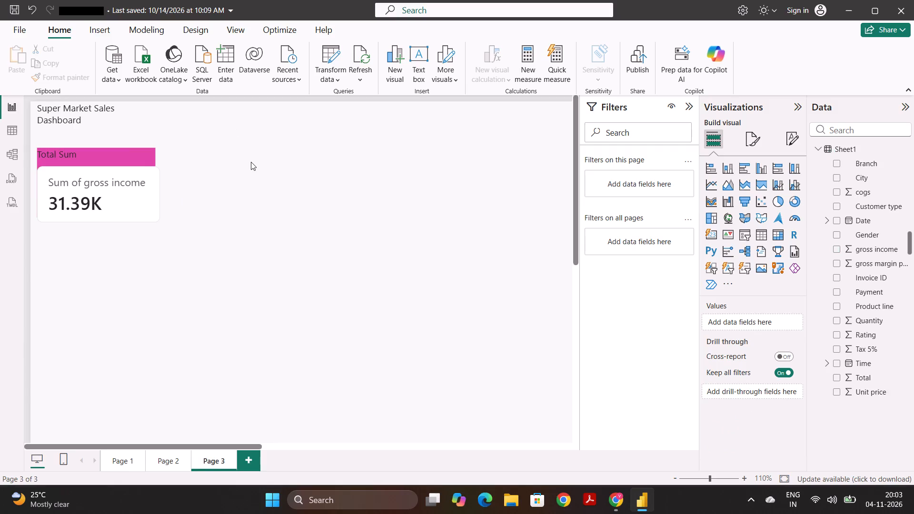
click(250, 162)
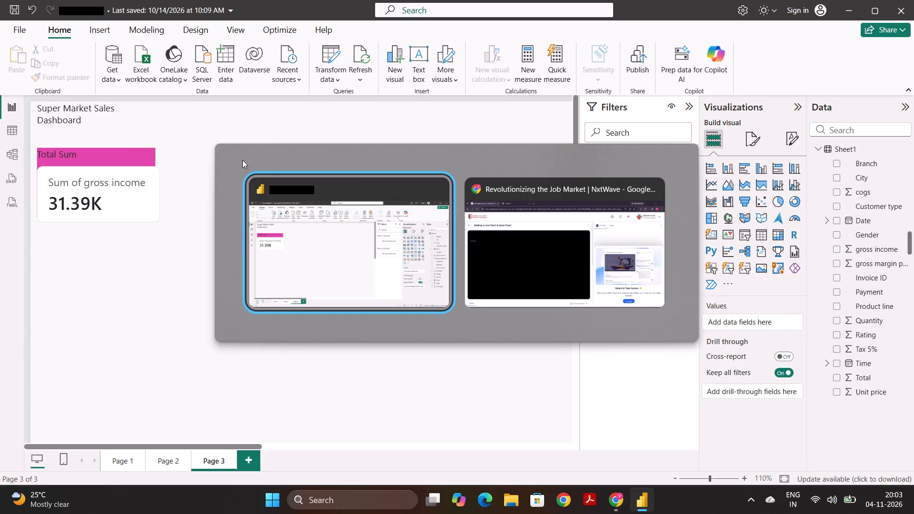
click(224, 154)
Insert a text box reading Total Quantity beside the gross income card and shrink it to a short, narrower single-line box.
click(418, 86)
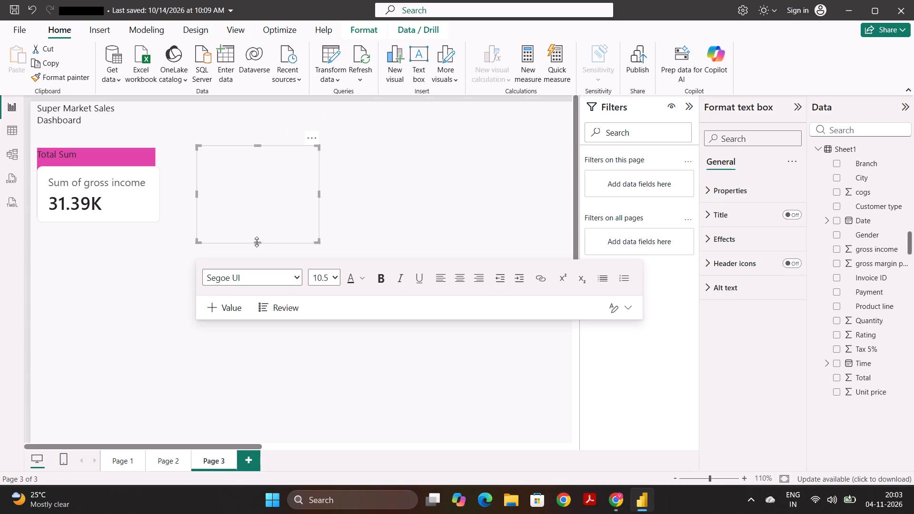
drag(257, 242, 235, 181)
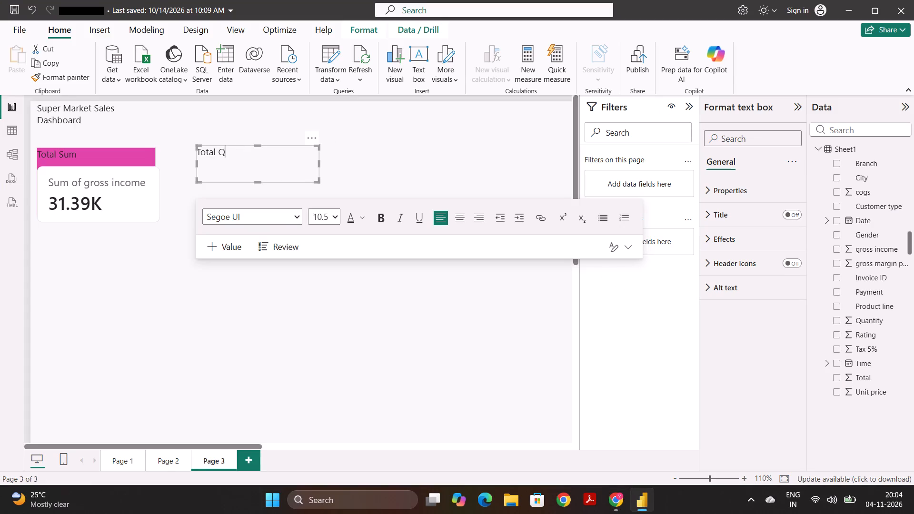
key(BackSpace)
key(BackSpace)
text(antity)
click(337, 160)
click(267, 167)
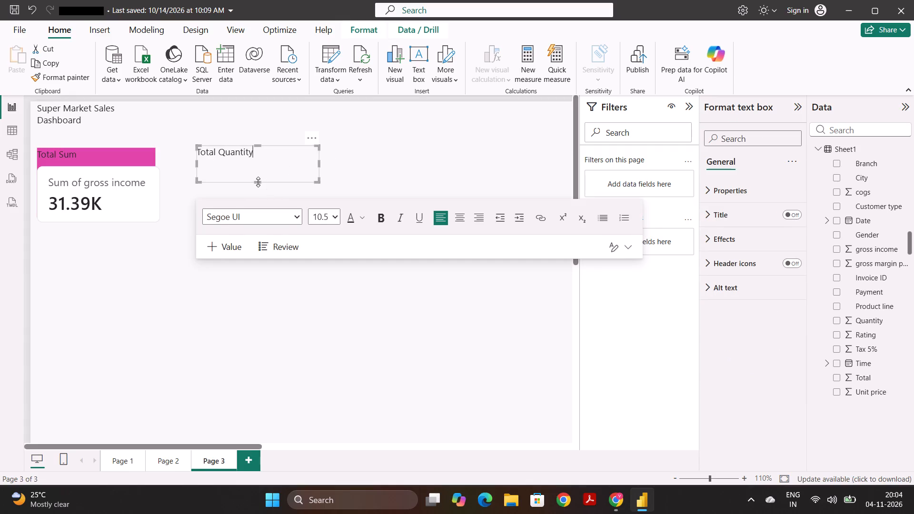
drag(258, 181, 248, 163)
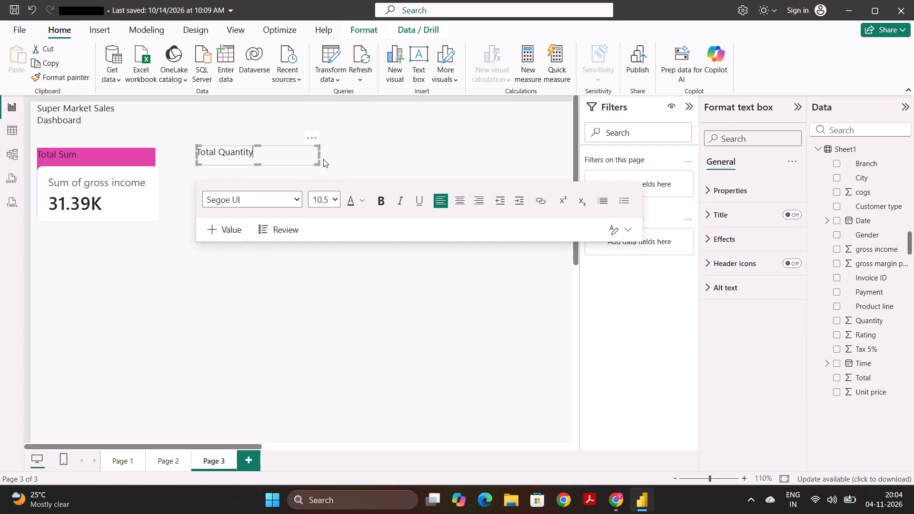
drag(319, 155, 286, 151)
Add a card showing Sum of Quantity directly under the Total Quantity text box.
click(250, 168)
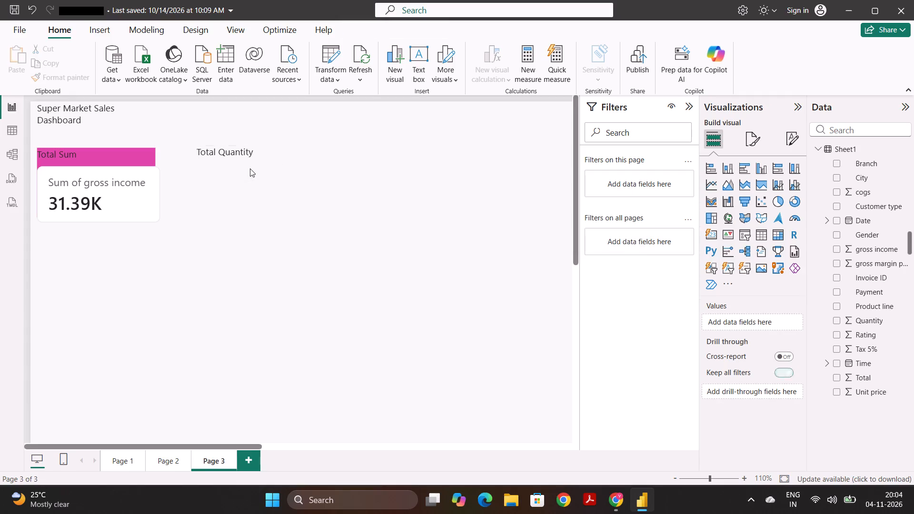
Add a card showing Sum of Quantity under the Total Quantity text box, with its bottom edge level with the gross income card.
click(246, 175)
click(239, 163)
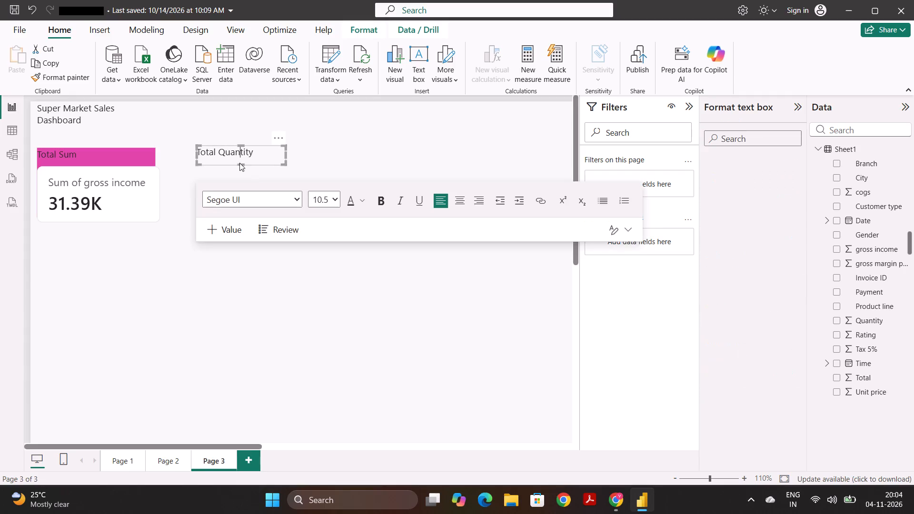
click(239, 176)
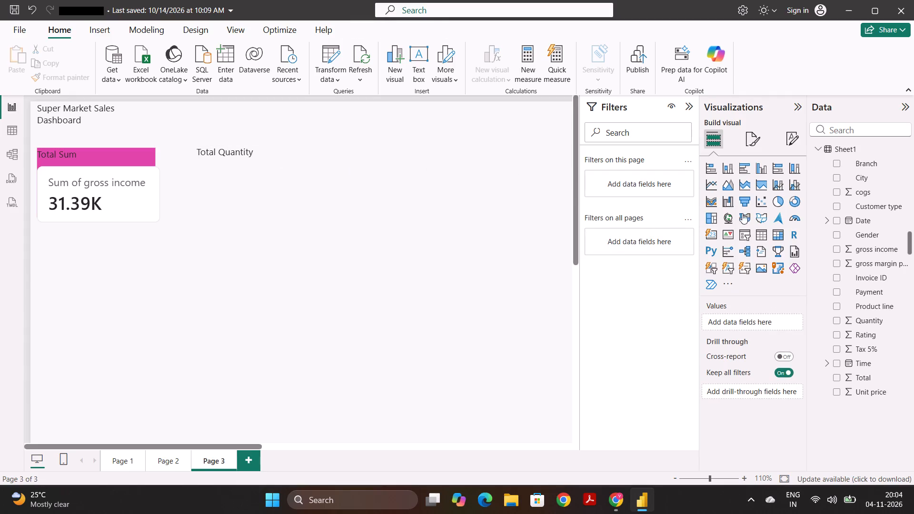
click(707, 228)
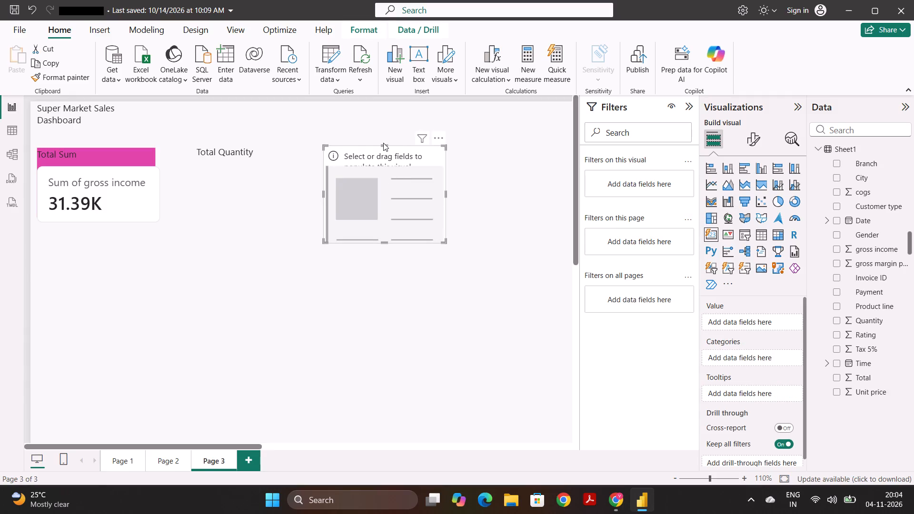
drag(382, 161, 274, 198)
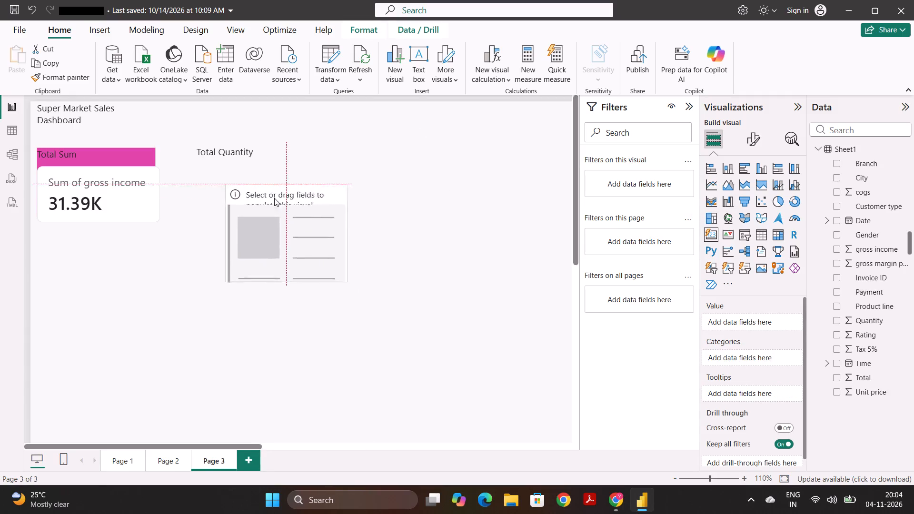
drag(274, 198, 243, 176)
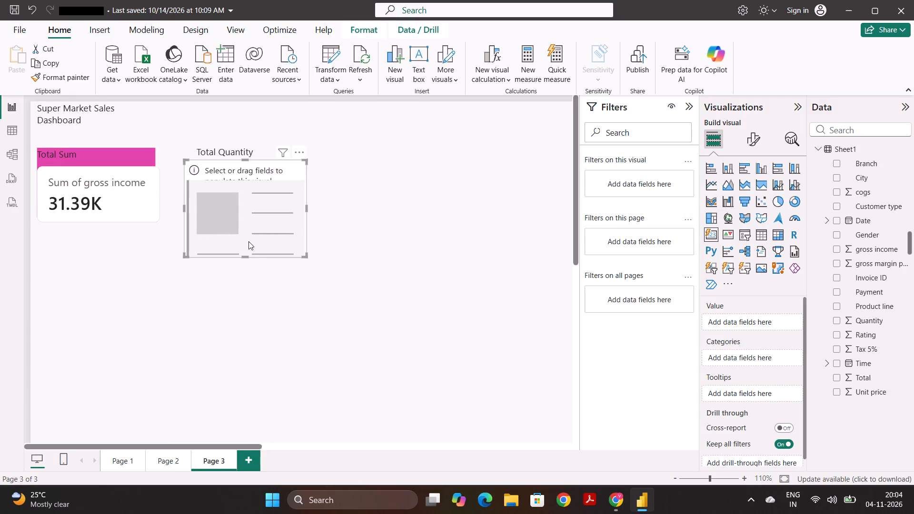
drag(248, 255, 238, 205)
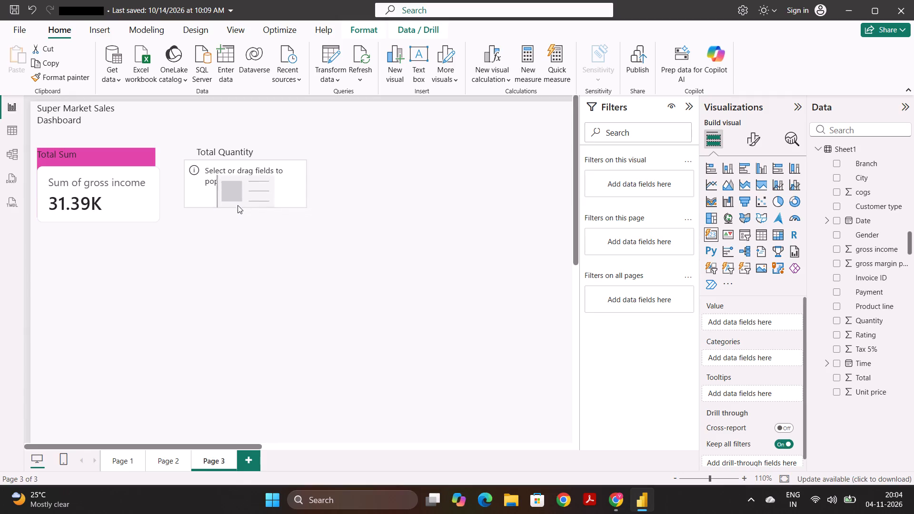
drag(238, 205, 237, 219)
click(251, 185)
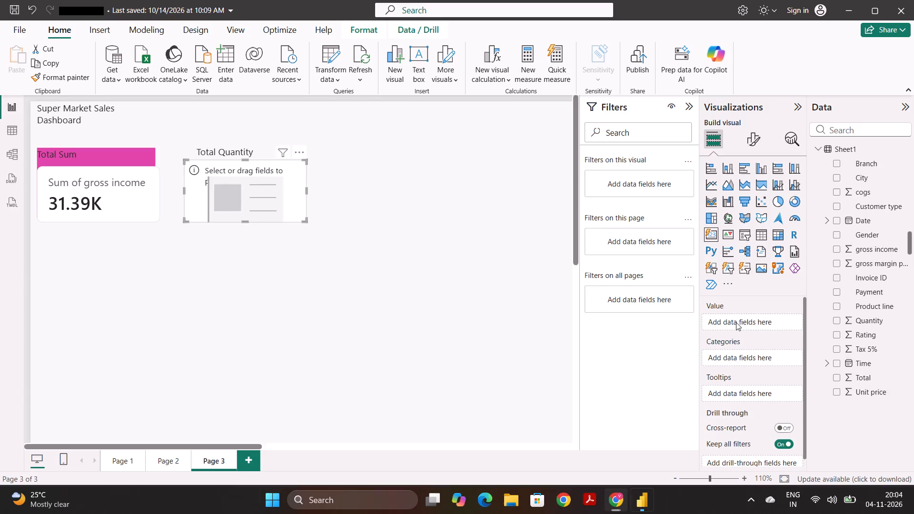
click(834, 316)
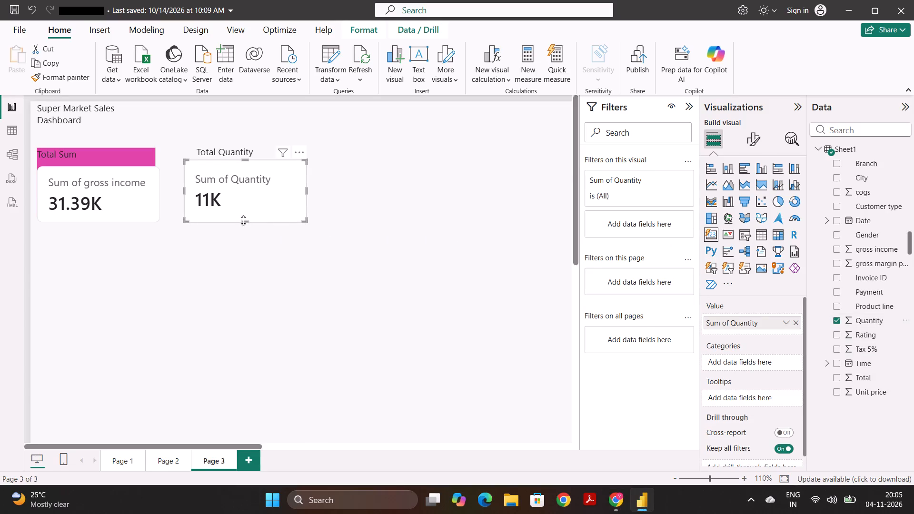
Shorten the Sum of Quantity card slightly by raising its bottom edge just above that of the gross income card.
drag(245, 219, 245, 207)
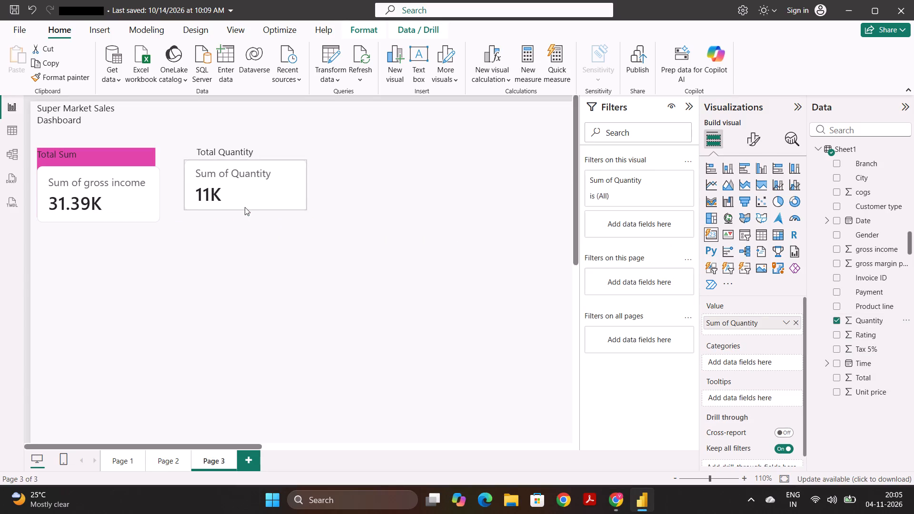
drag(245, 207, 247, 214)
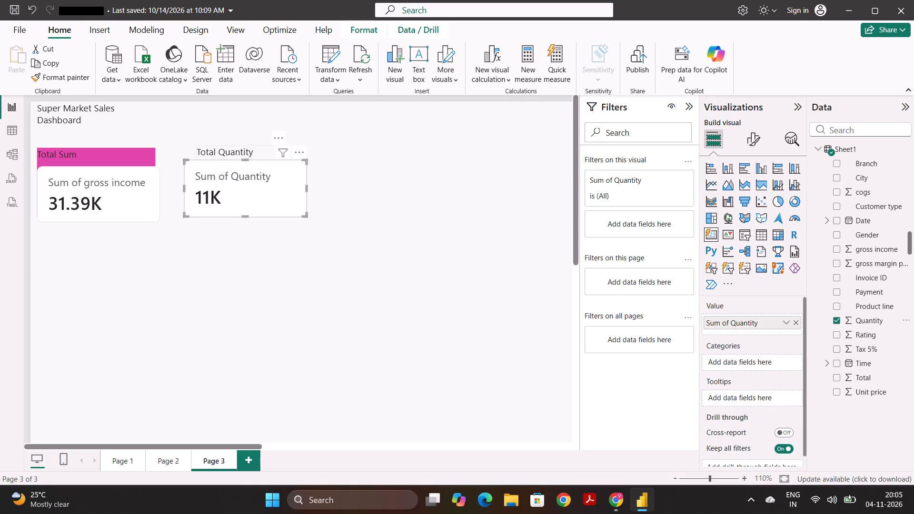
Widen the Total Quantity text box to start at the quantity card's left edge and end near its right edge, leaving it deselected.
click(232, 150)
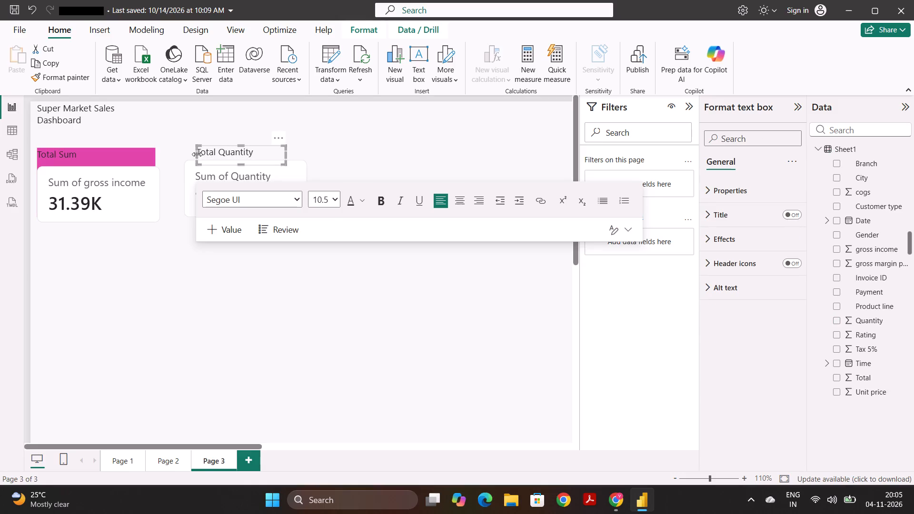
drag(195, 154, 182, 153)
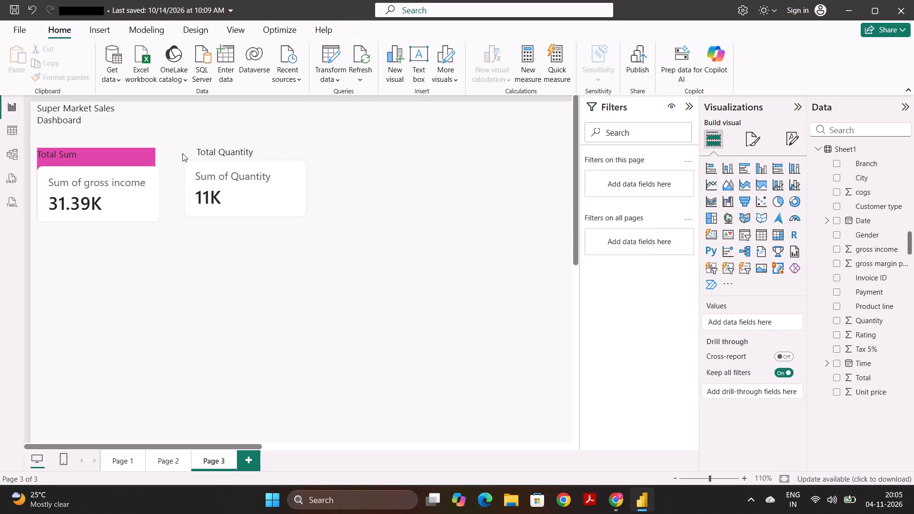
click(206, 146)
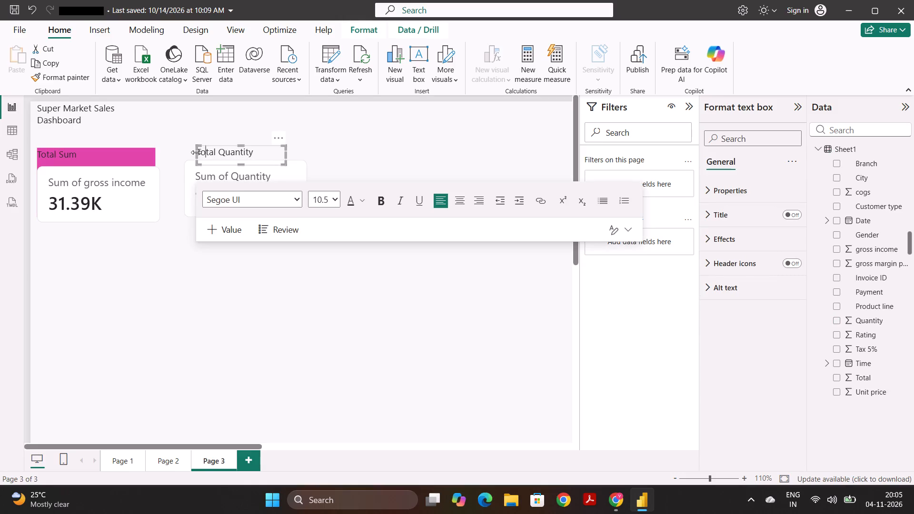
drag(194, 152, 183, 152)
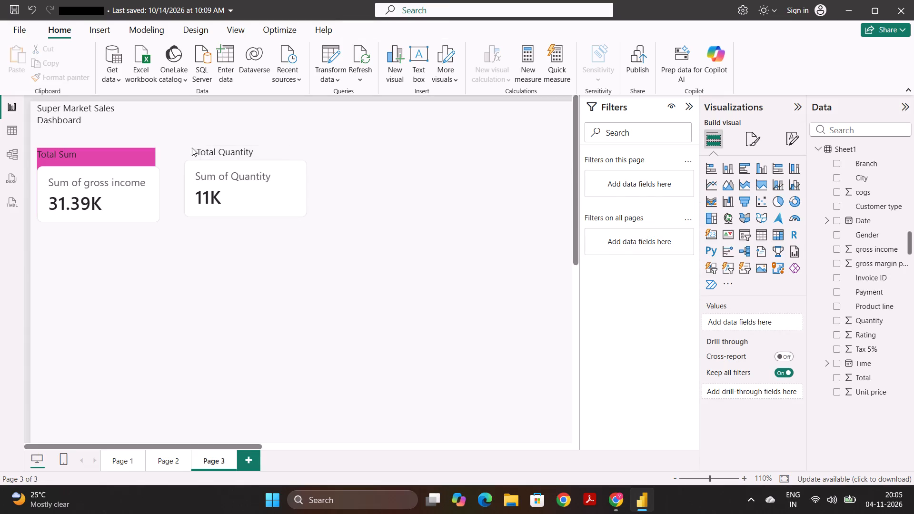
click(203, 149)
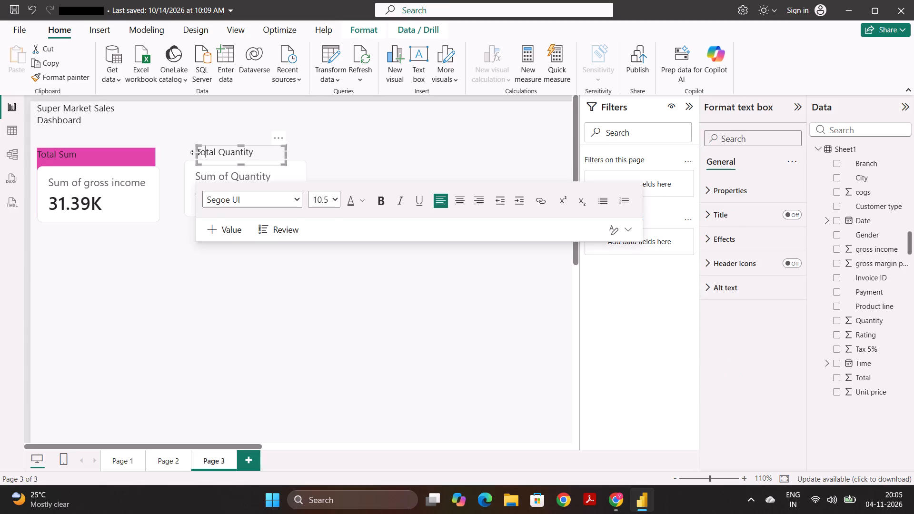
drag(195, 152, 181, 150)
click(197, 146)
drag(196, 156, 189, 154)
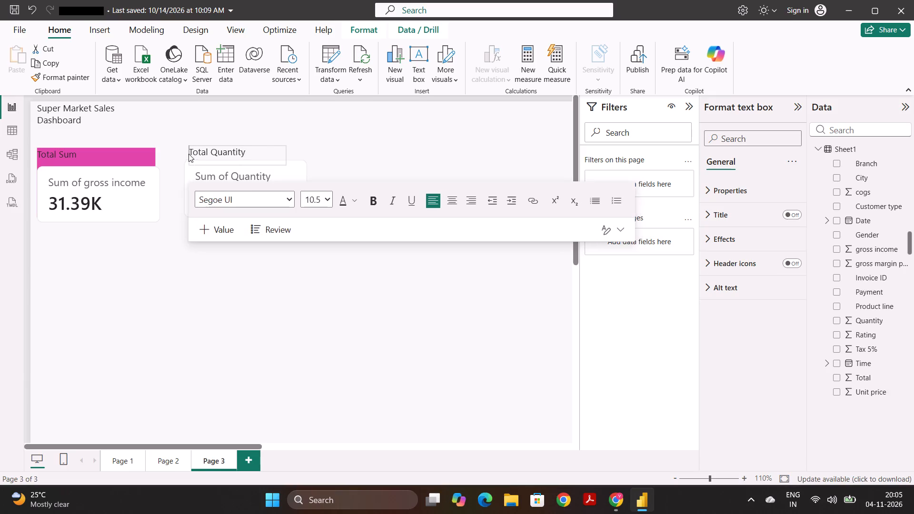
drag(189, 154, 184, 152)
click(270, 150)
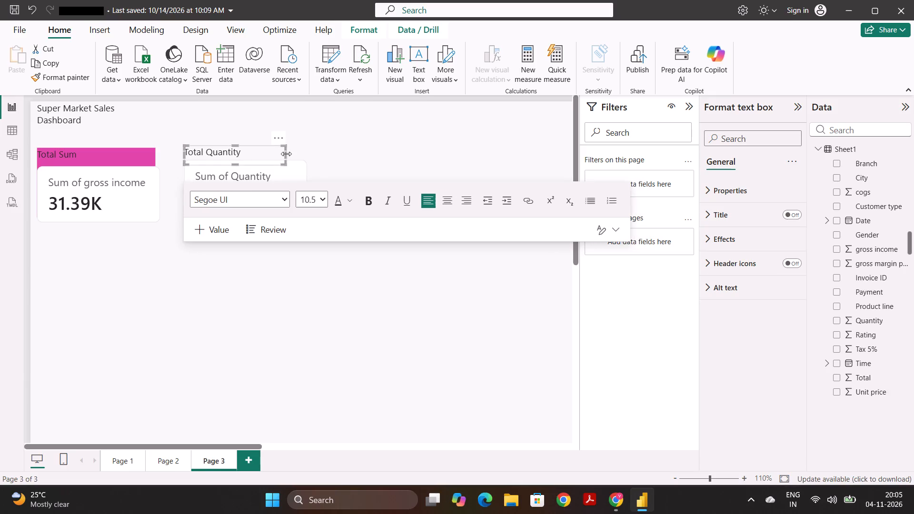
drag(286, 154, 299, 150)
click(328, 156)
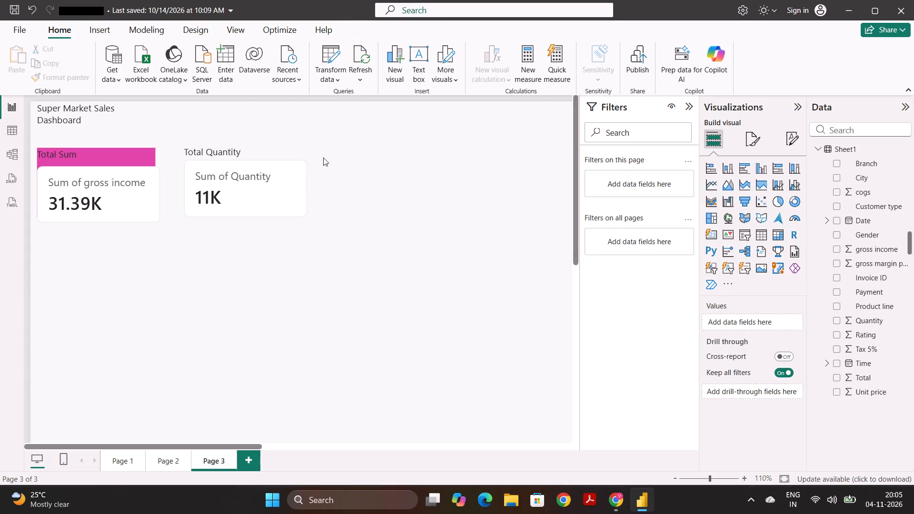
Shorten the Total Quantity text box so its bottom edge meets the top of the quantity card.
click(221, 150)
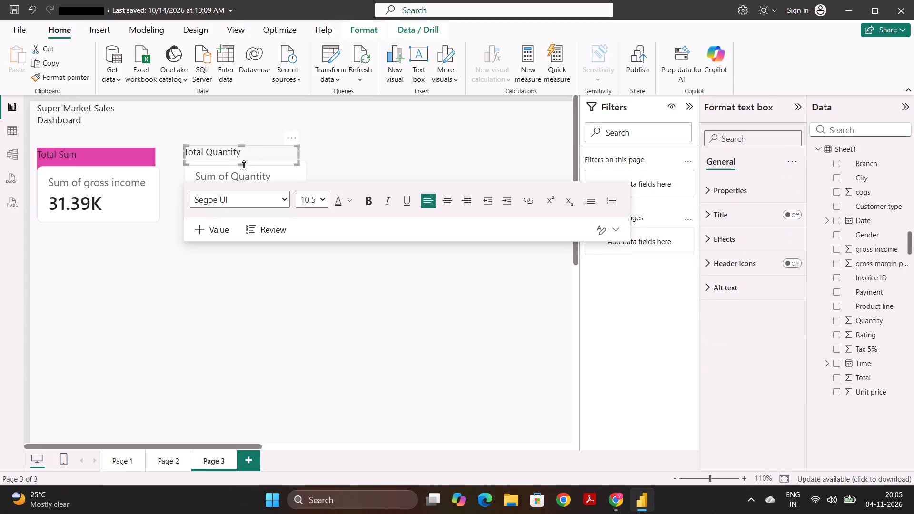
drag(242, 162, 237, 157)
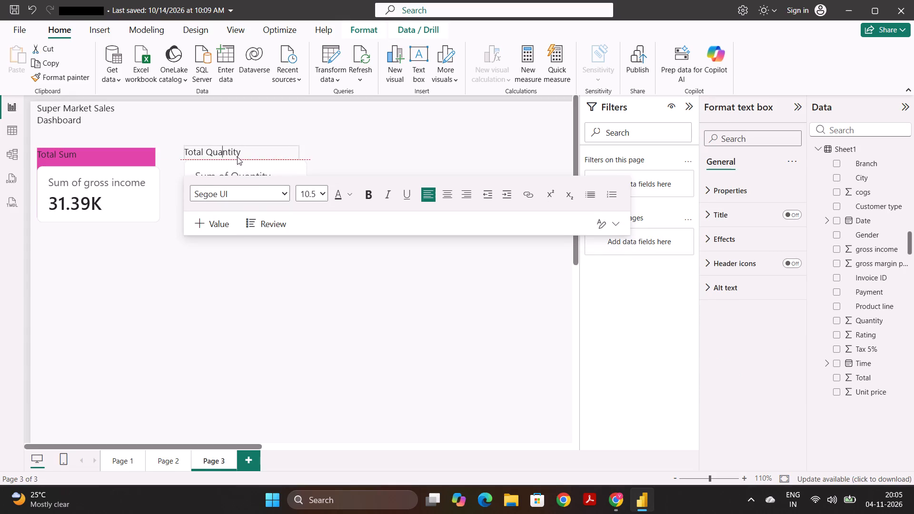
drag(237, 157, 237, 156)
Turn on the background of the Total Quantity text box and colour it orange, #E66C37.
click(704, 238)
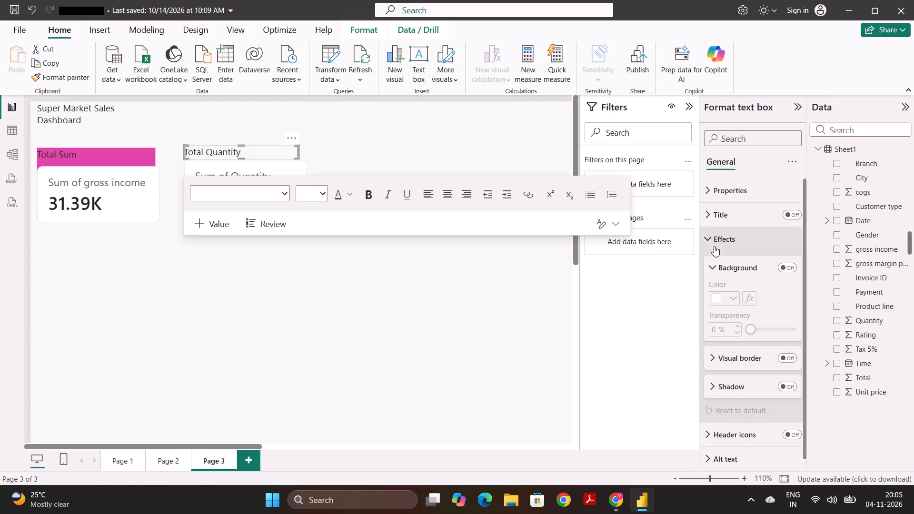
click(734, 296)
click(786, 263)
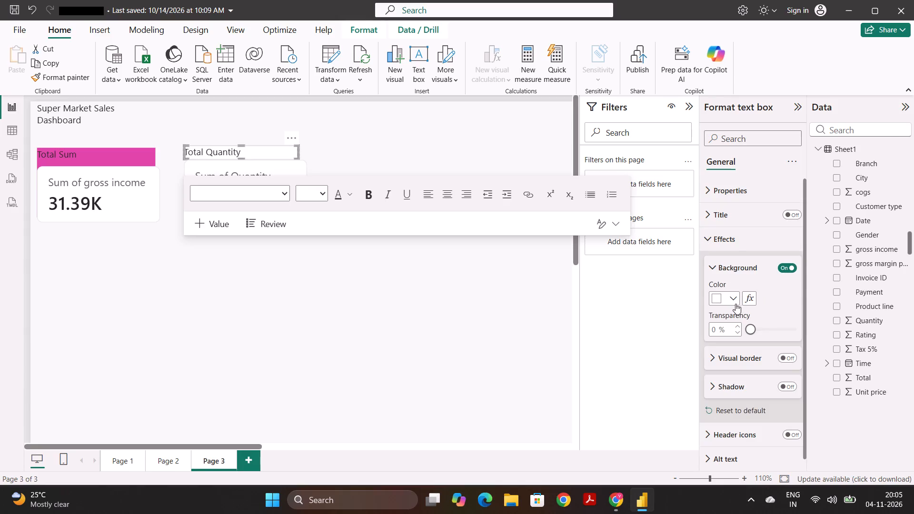
click(734, 302)
click(773, 225)
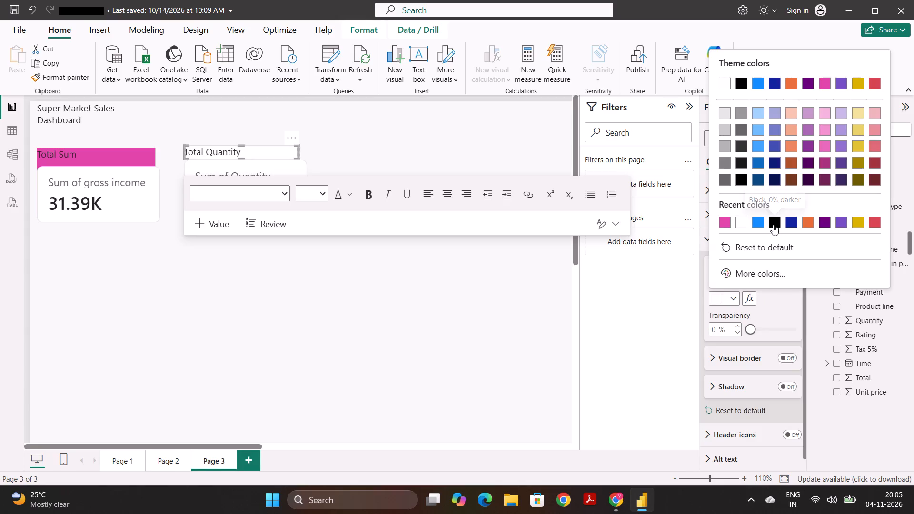
click(734, 297)
click(811, 225)
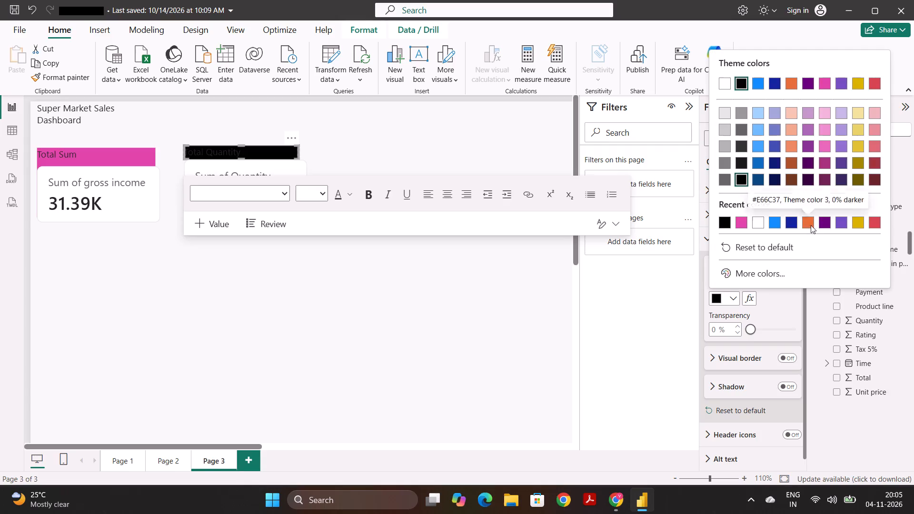
click(493, 330)
Narrow the quantity card to the Total Quantity text box's width and lengthen it to align with the bottom of the gross income card.
click(273, 193)
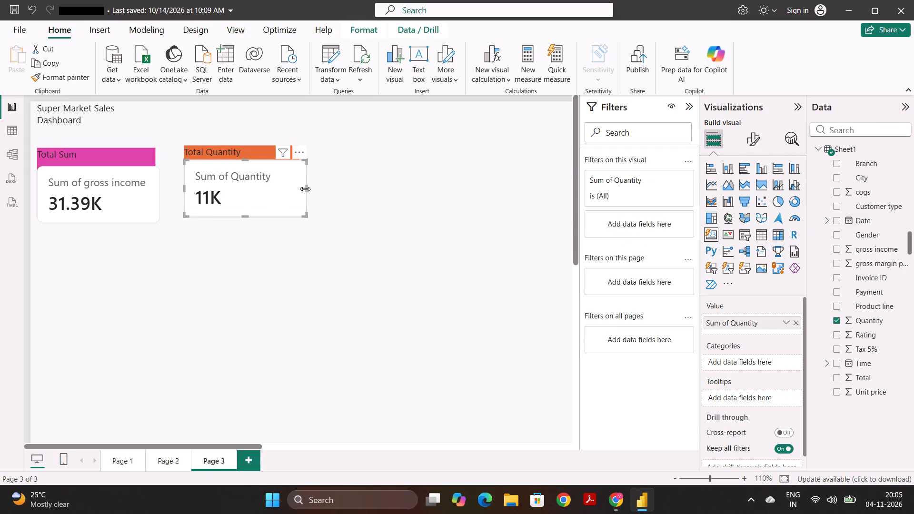
drag(305, 189, 297, 187)
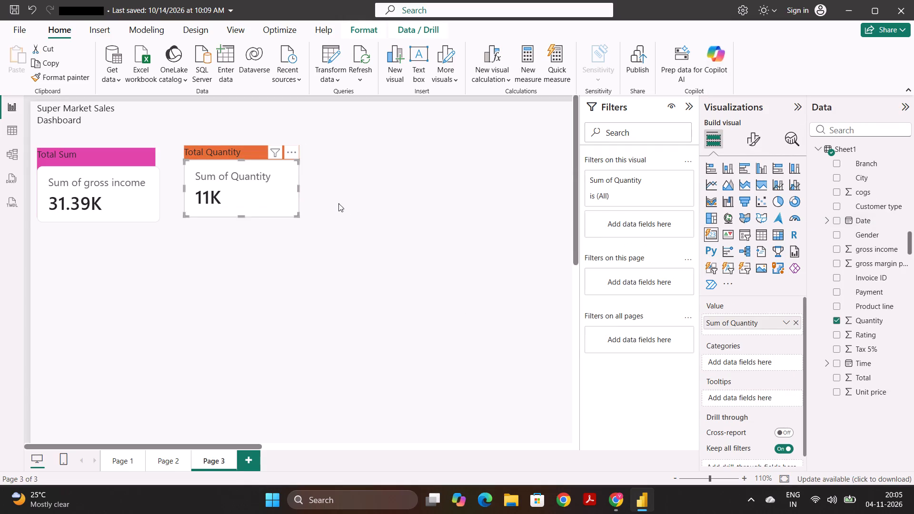
click(345, 205)
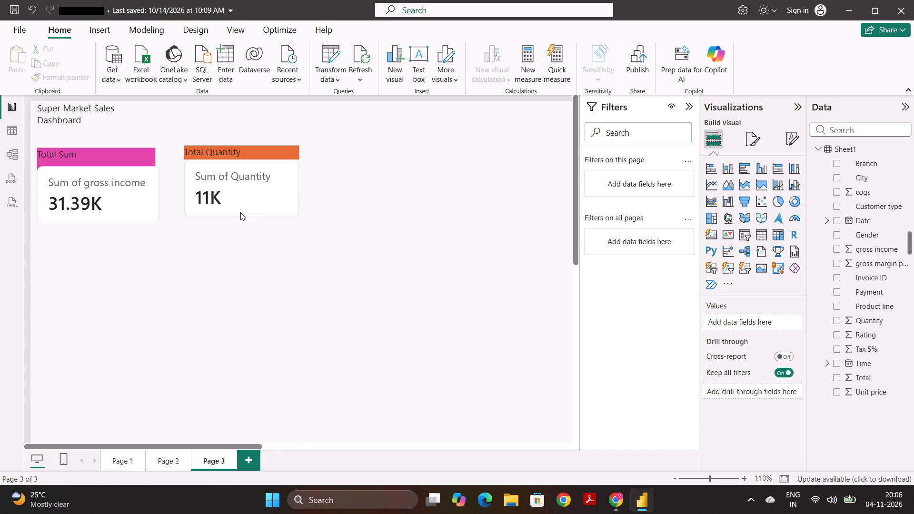
click(355, 195)
click(243, 214)
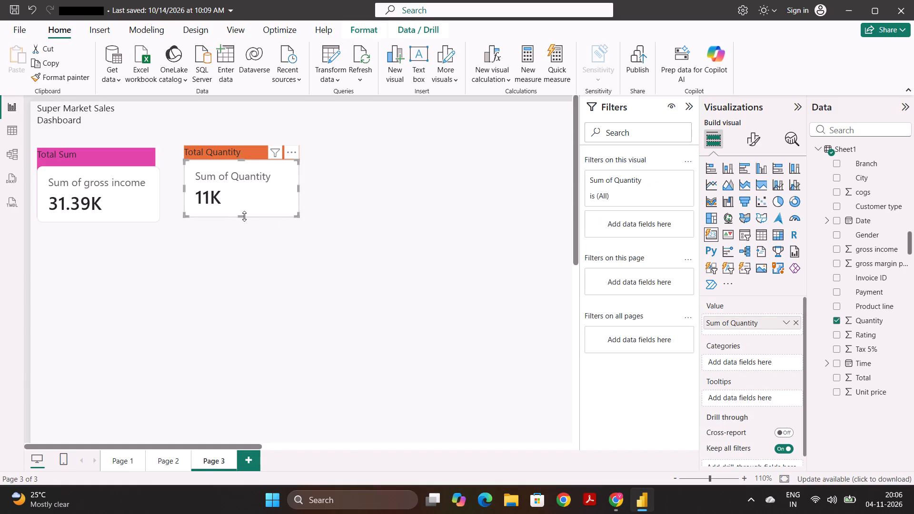
drag(244, 216, 245, 225)
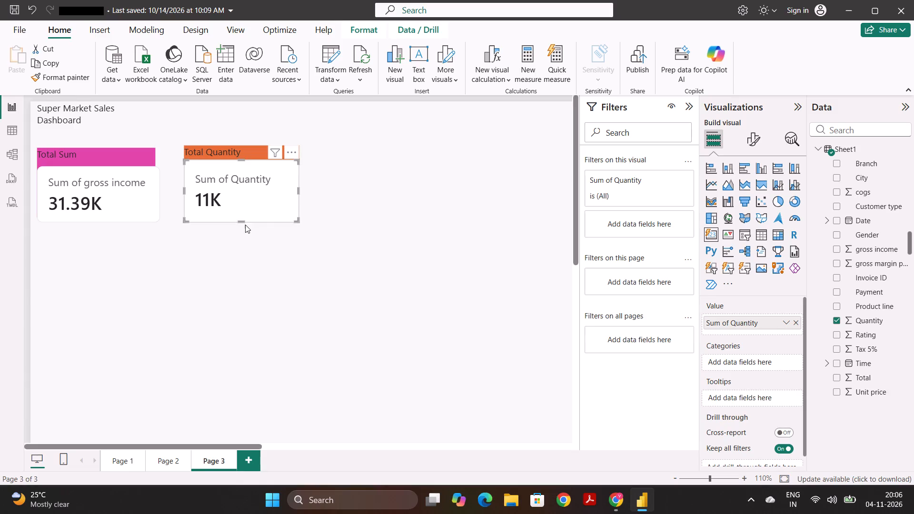
click(371, 194)
After checking the reference dashboard in the course video, insert an Average Rating text box beside the quantity card and shrink it to one line.
click(395, 146)
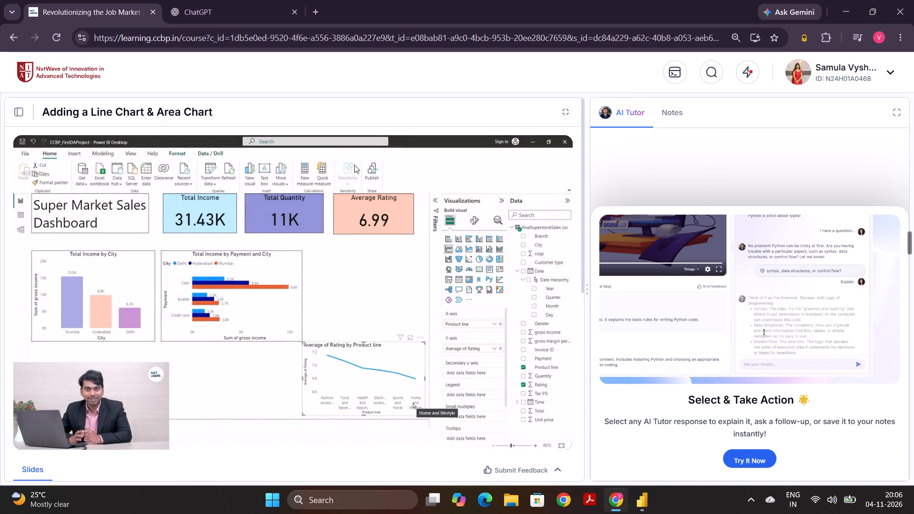
click(350, 167)
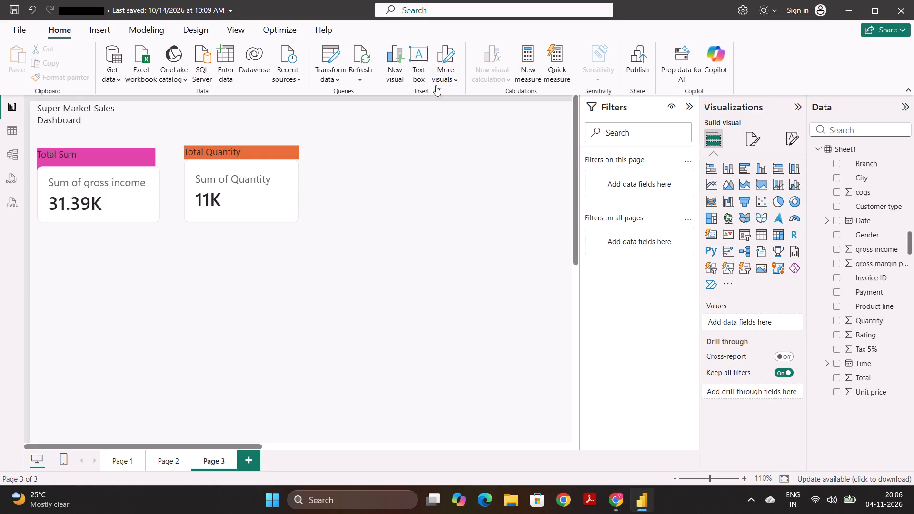
click(420, 86)
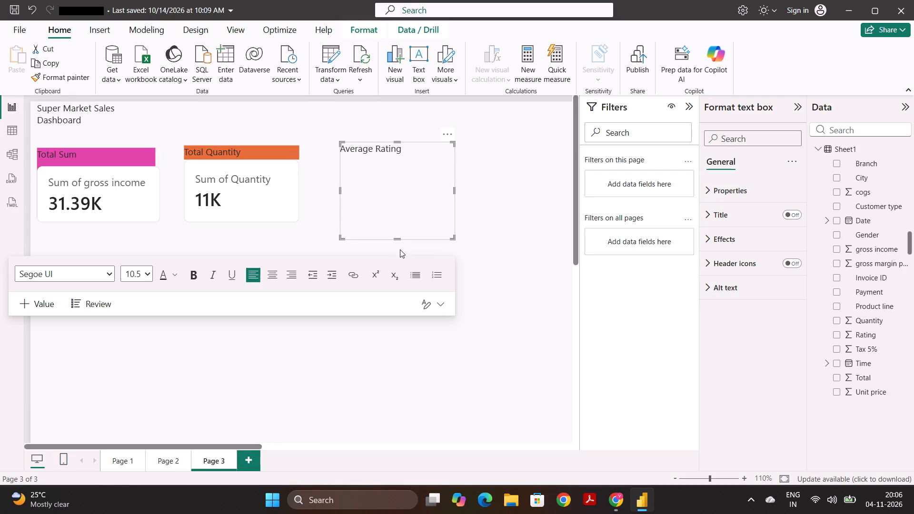
drag(397, 238, 384, 149)
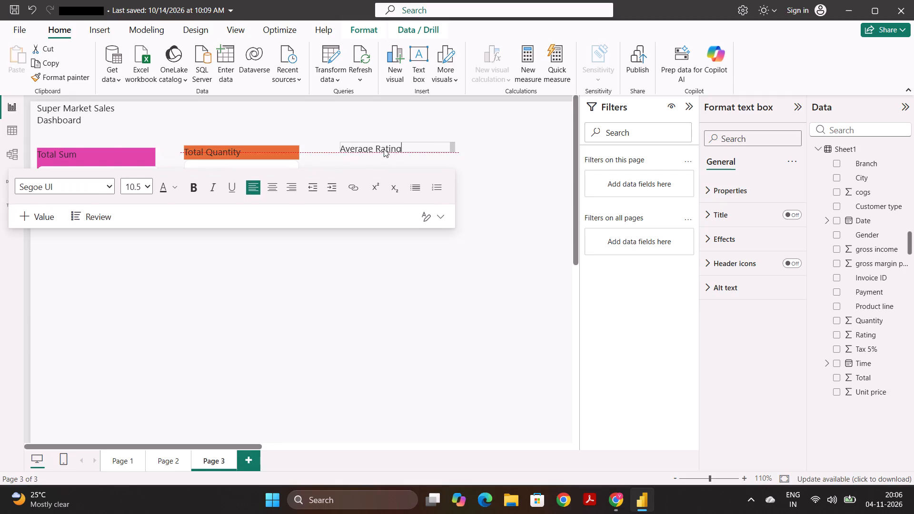
drag(384, 149, 383, 160)
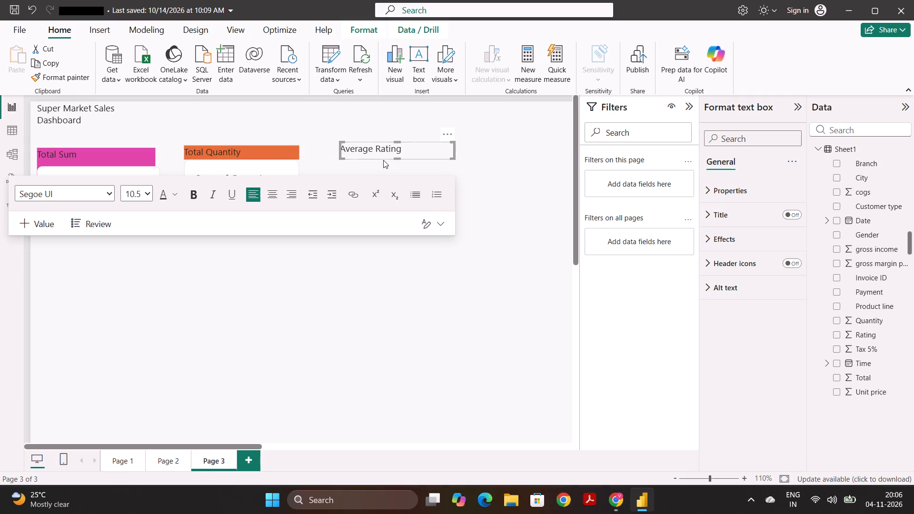
Turn on the background of the Average Rating text box and colour it purple.
click(710, 233)
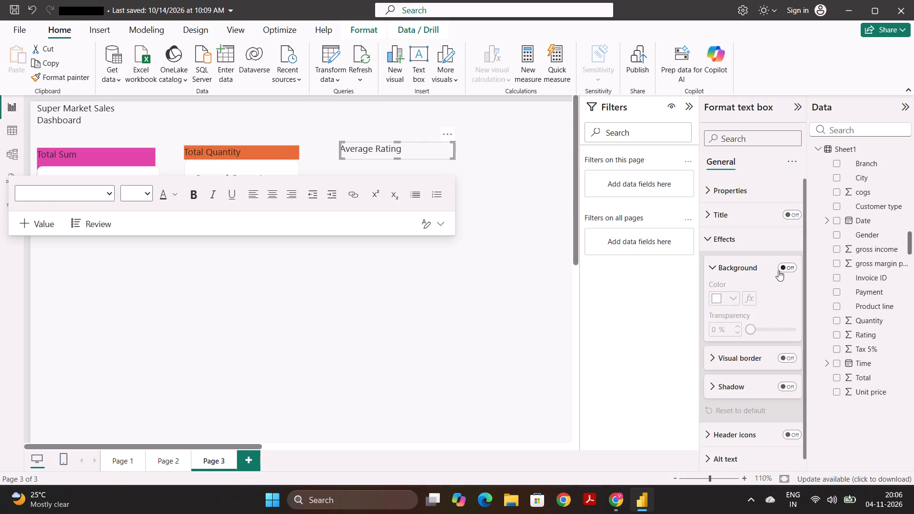
click(780, 268)
click(735, 300)
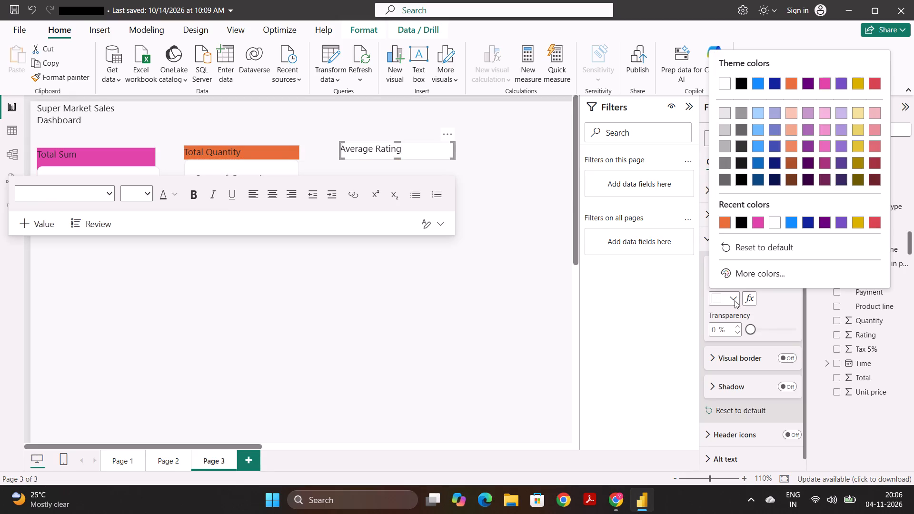
click(841, 225)
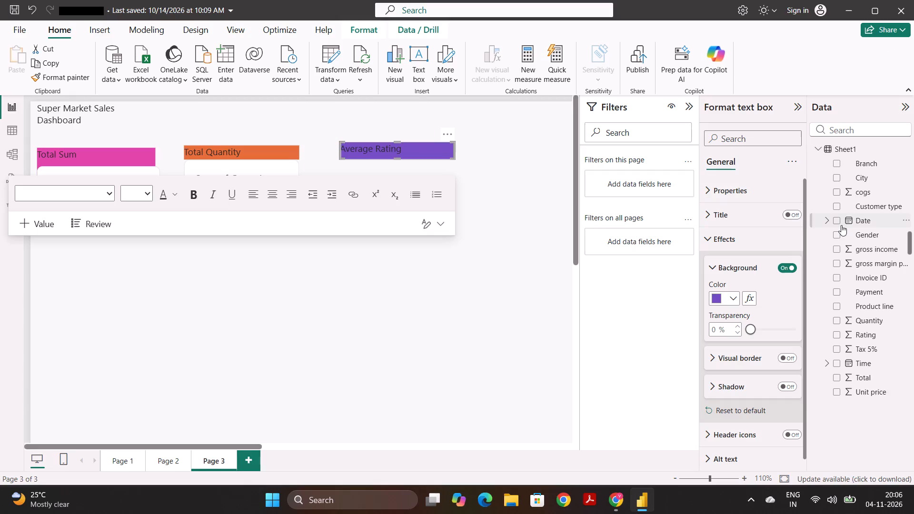
click(539, 325)
Add an empty card directly under the Average Rating text box, reducing its height and matching its side edges to the text box.
click(421, 187)
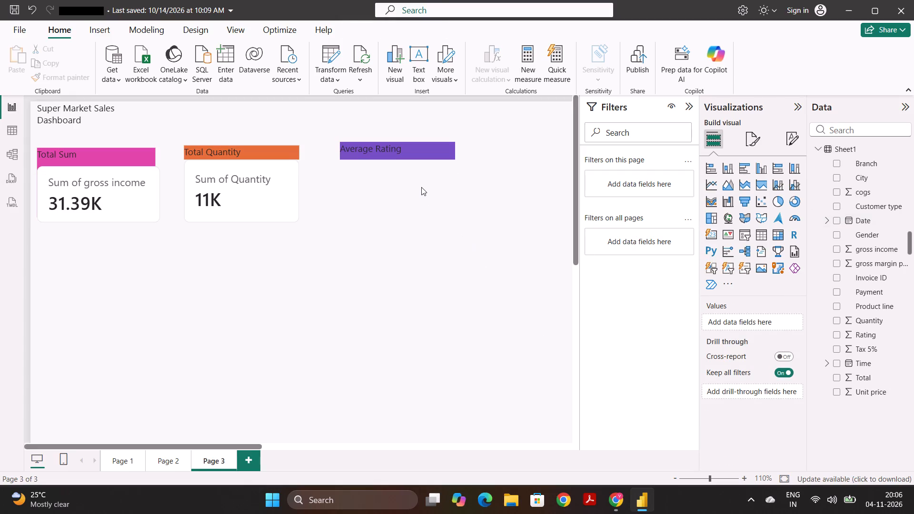
click(710, 230)
drag(543, 203, 451, 214)
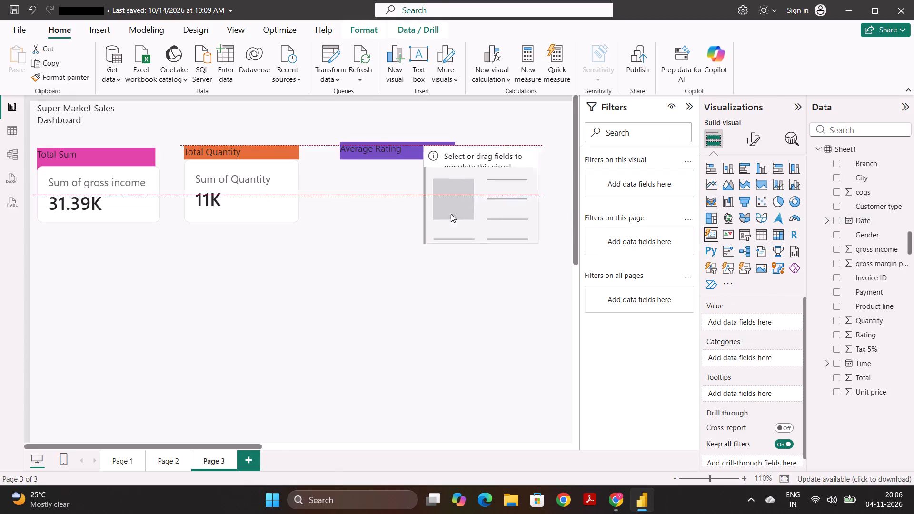
drag(451, 214, 395, 227)
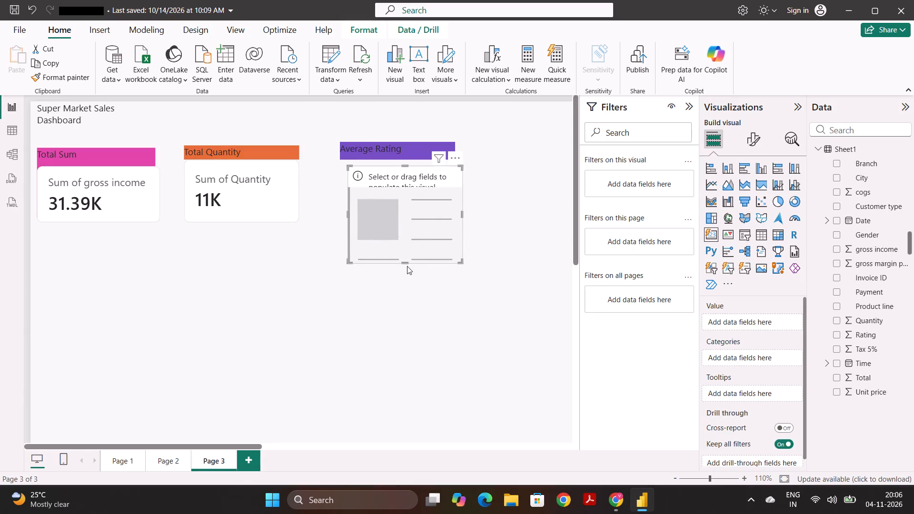
drag(407, 262, 395, 214)
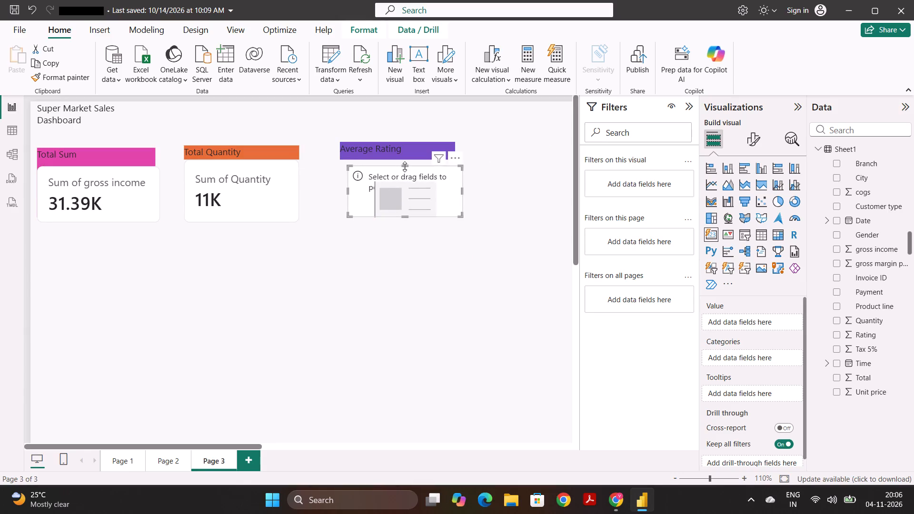
drag(405, 167, 394, 161)
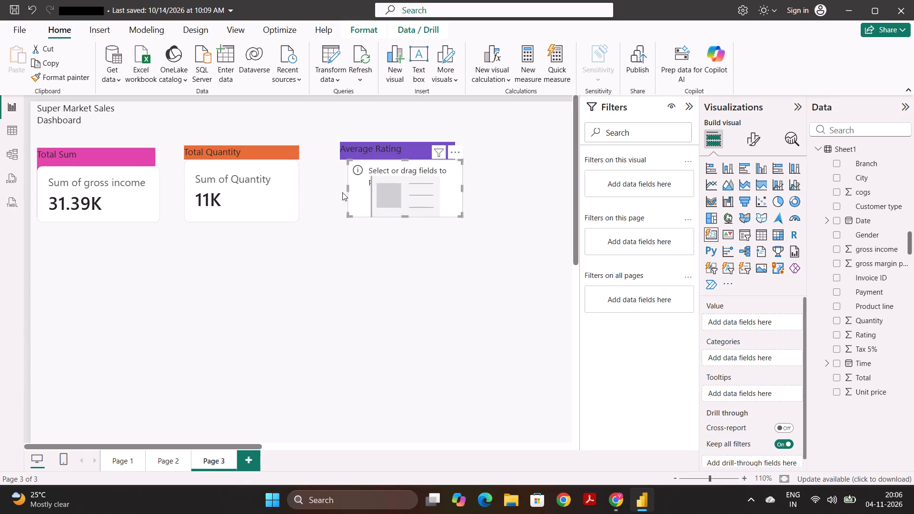
drag(348, 186, 341, 186)
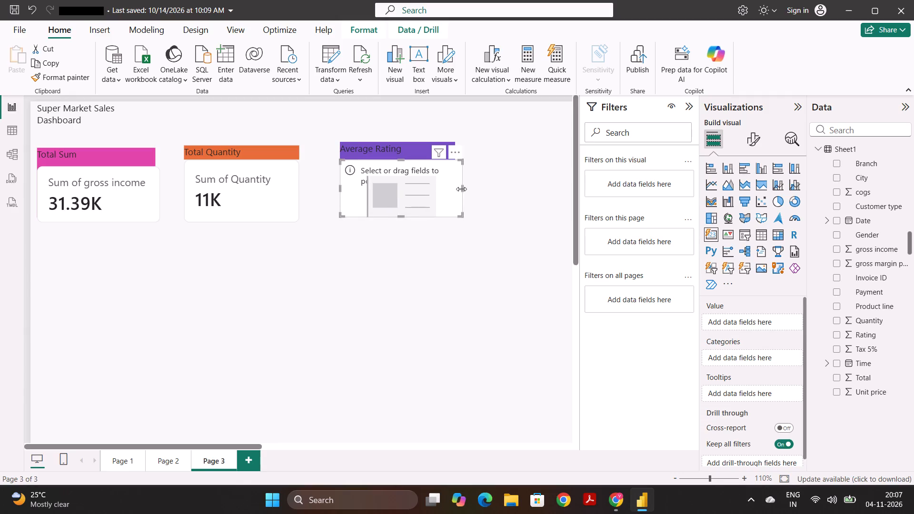
drag(461, 189, 455, 188)
Add the Rating field as the value of the empty card under Average Rating.
click(418, 186)
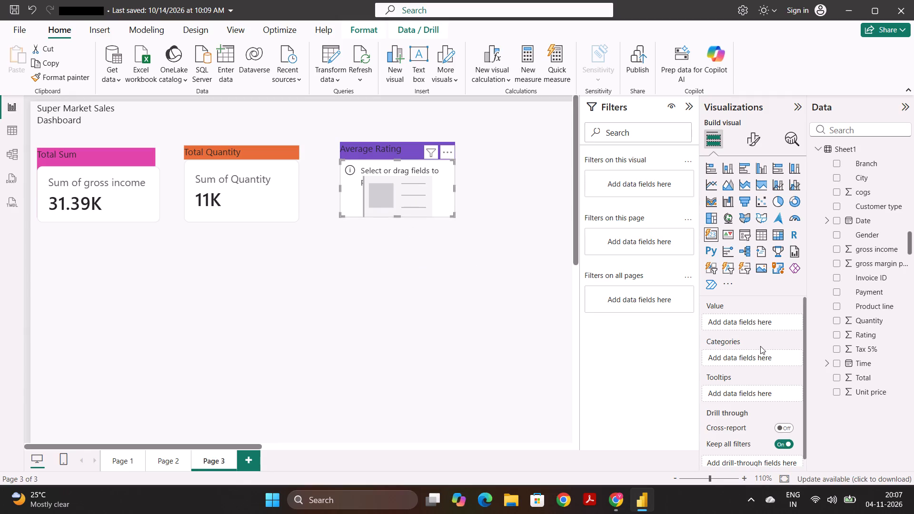
click(835, 335)
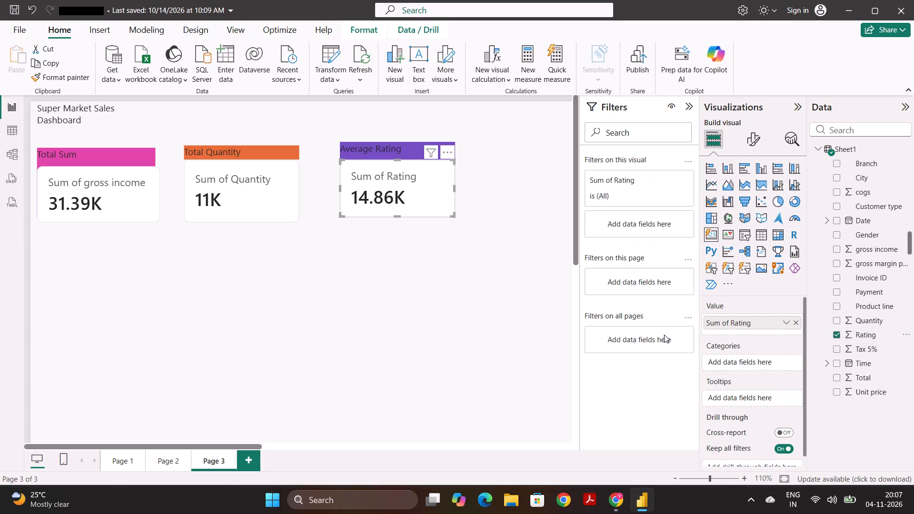
click(485, 369)
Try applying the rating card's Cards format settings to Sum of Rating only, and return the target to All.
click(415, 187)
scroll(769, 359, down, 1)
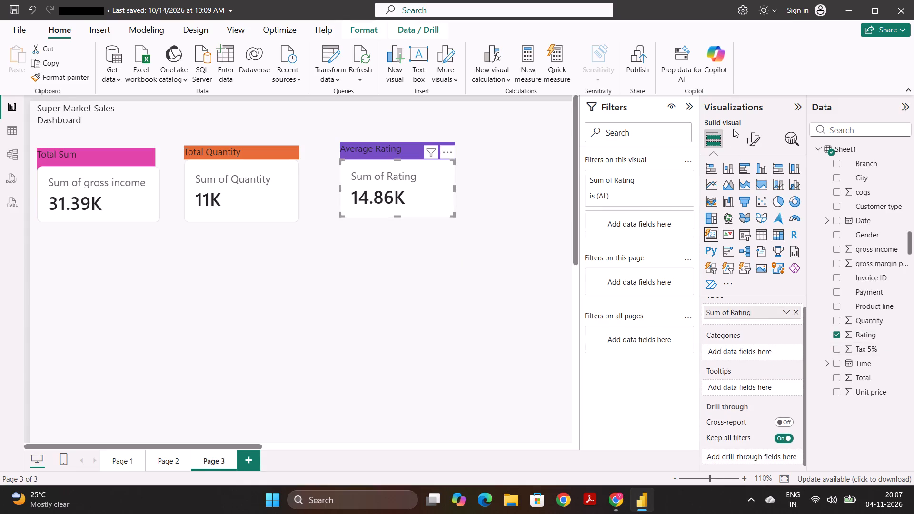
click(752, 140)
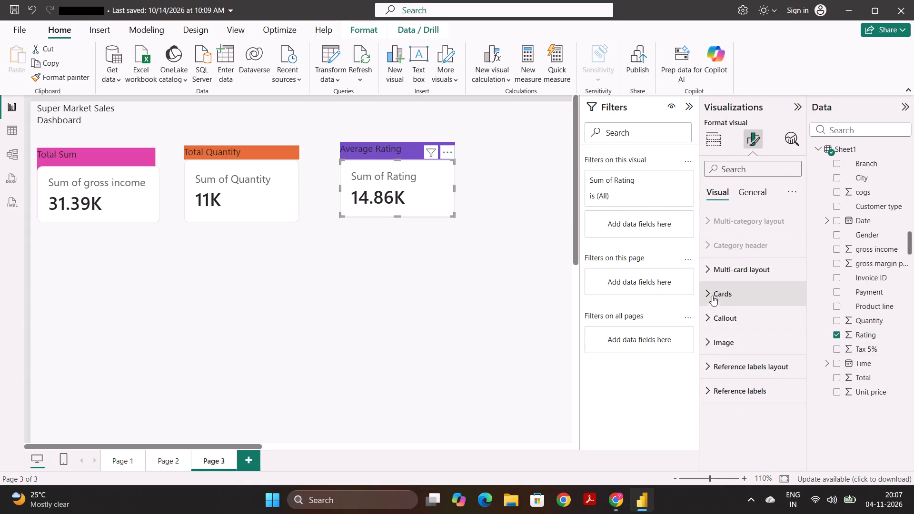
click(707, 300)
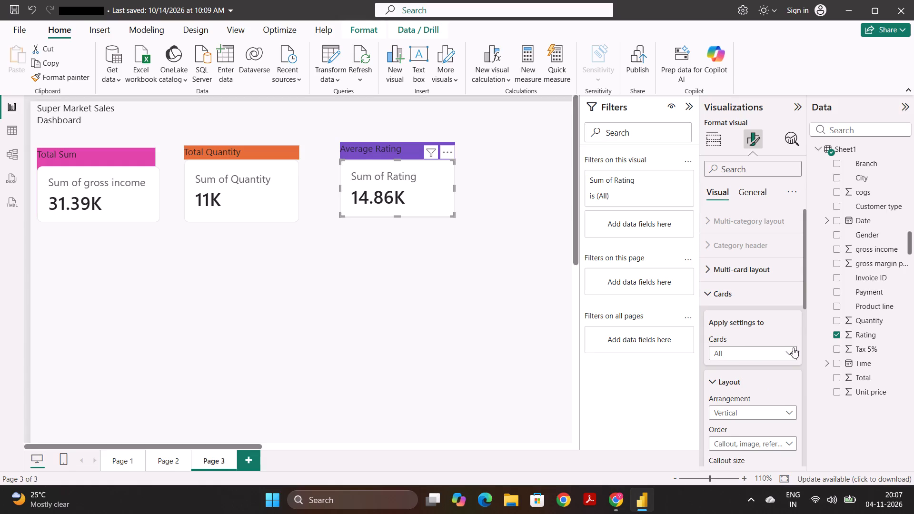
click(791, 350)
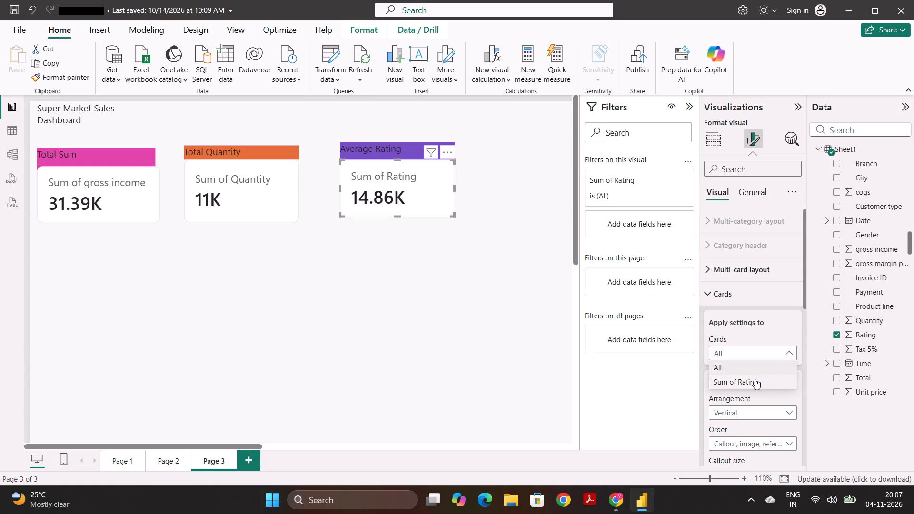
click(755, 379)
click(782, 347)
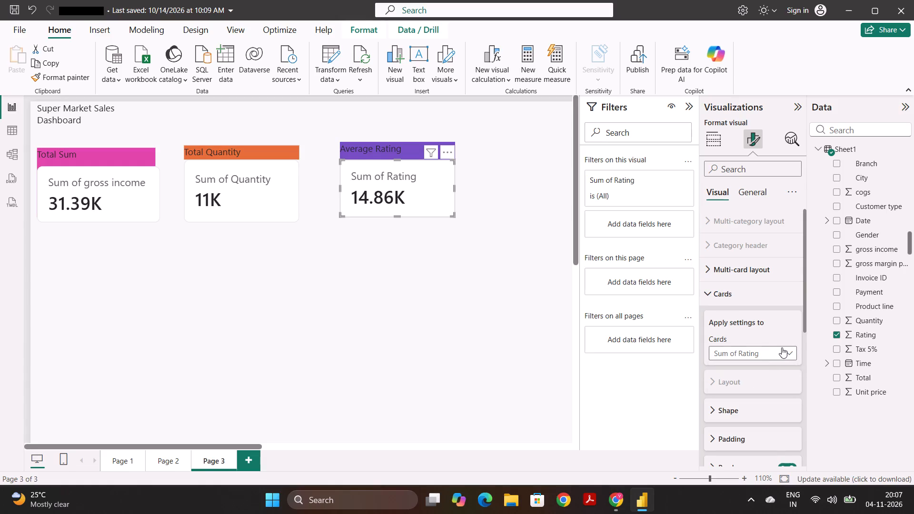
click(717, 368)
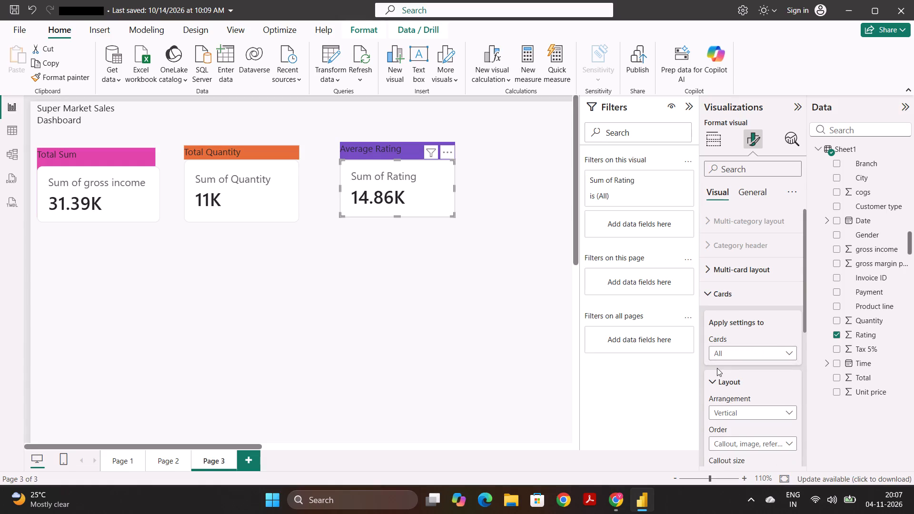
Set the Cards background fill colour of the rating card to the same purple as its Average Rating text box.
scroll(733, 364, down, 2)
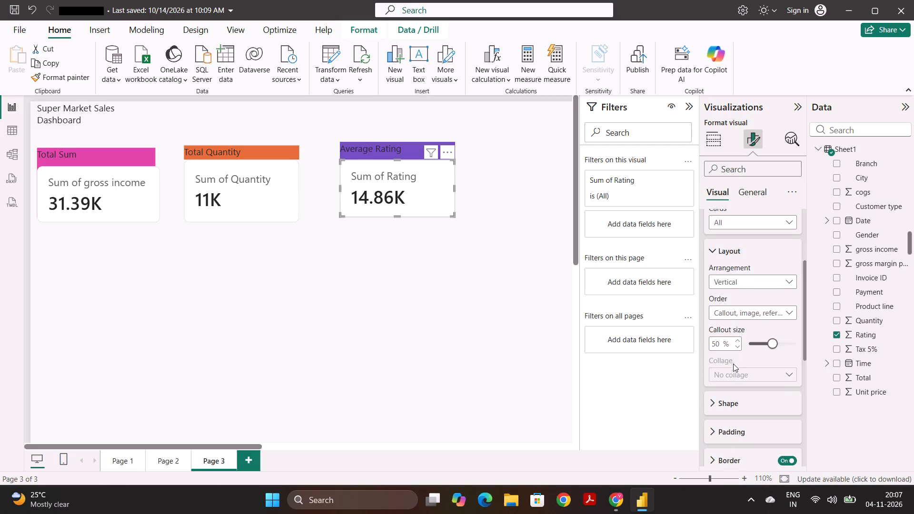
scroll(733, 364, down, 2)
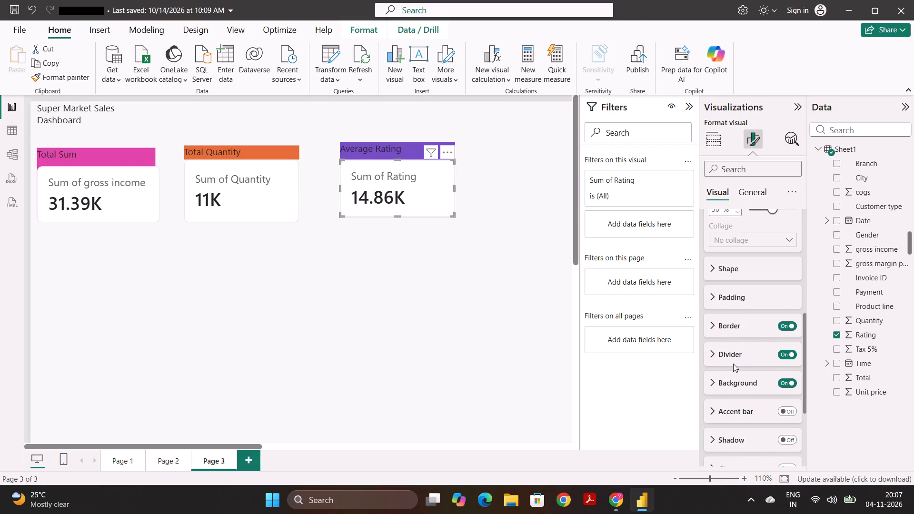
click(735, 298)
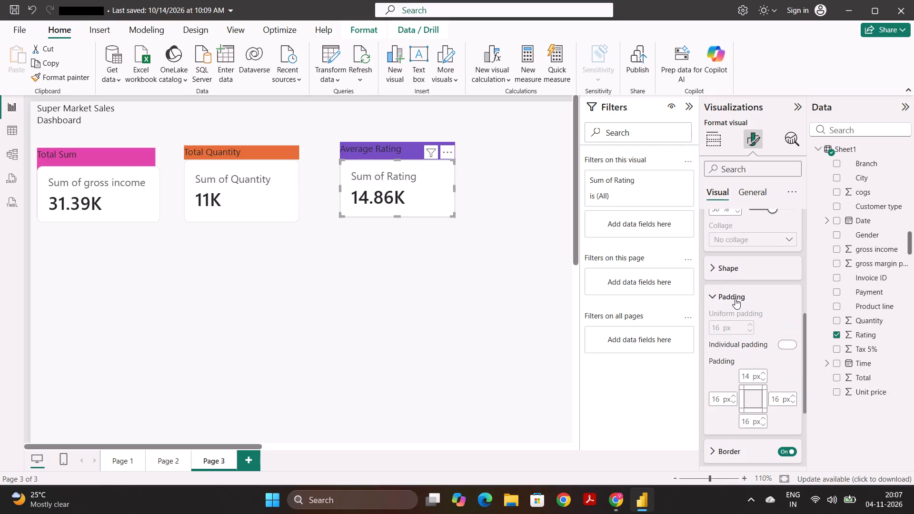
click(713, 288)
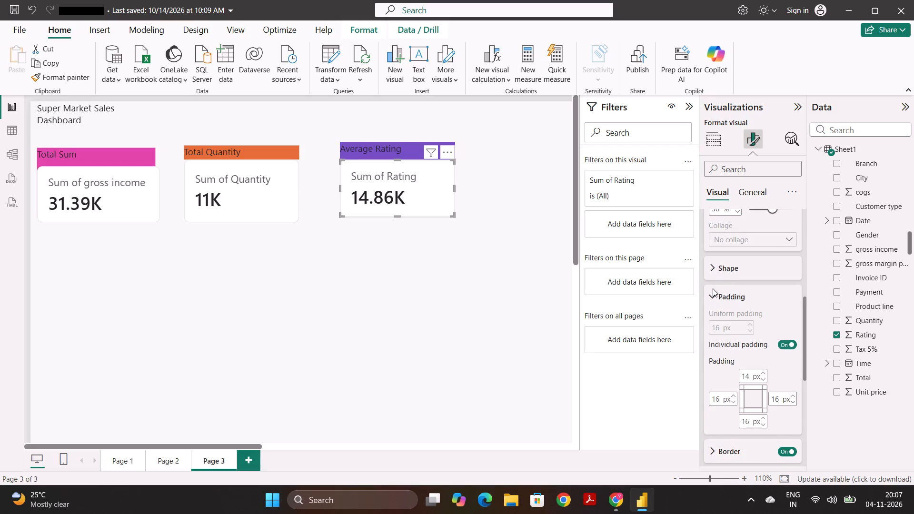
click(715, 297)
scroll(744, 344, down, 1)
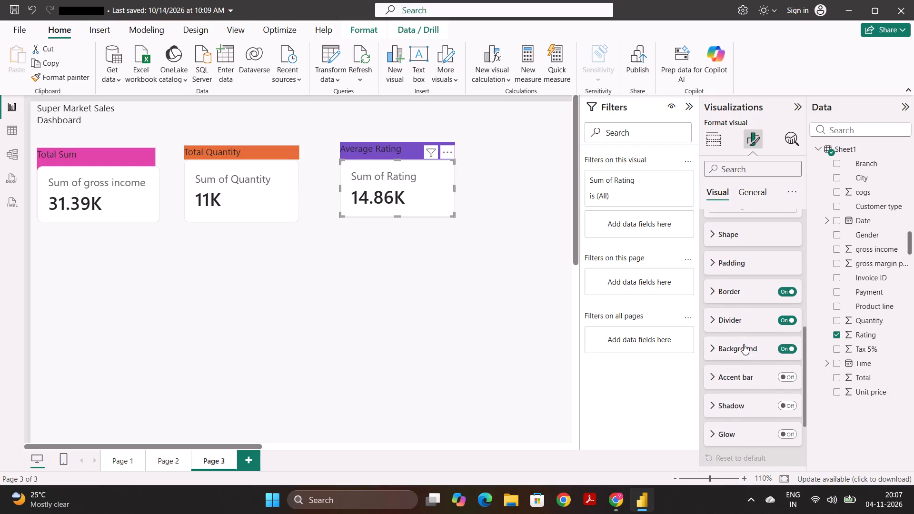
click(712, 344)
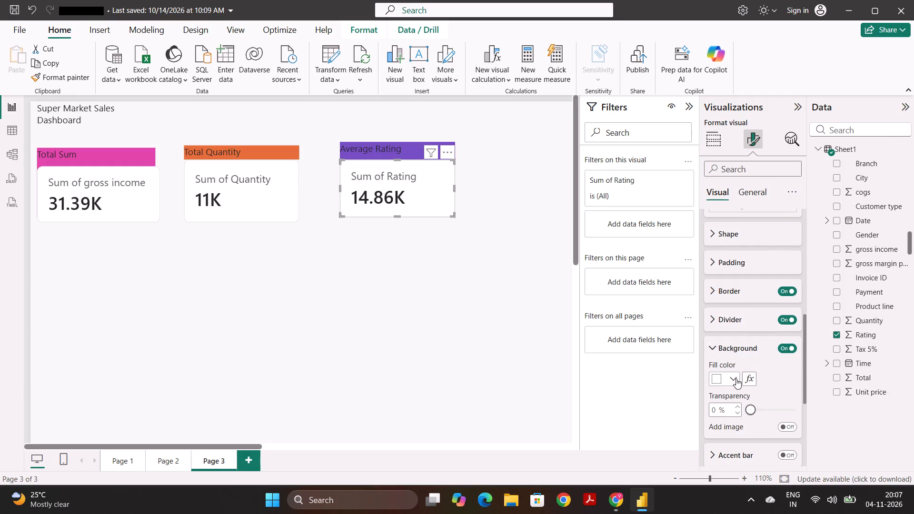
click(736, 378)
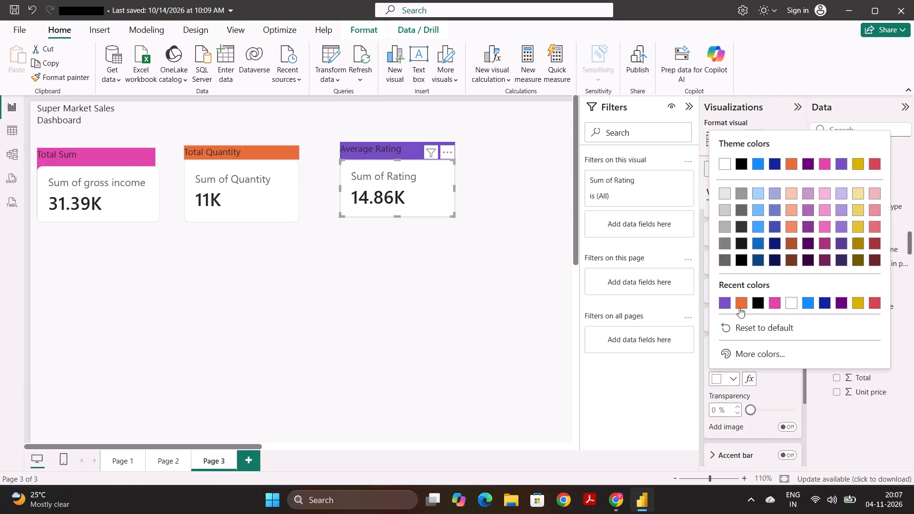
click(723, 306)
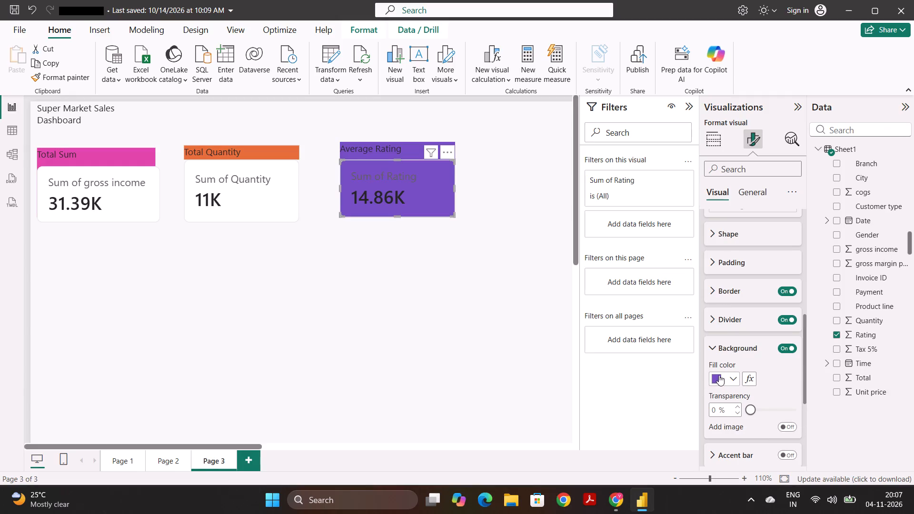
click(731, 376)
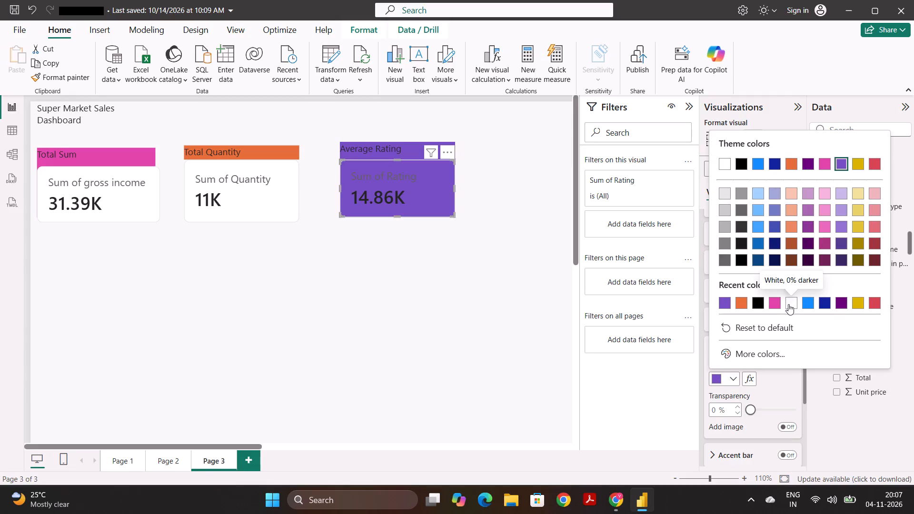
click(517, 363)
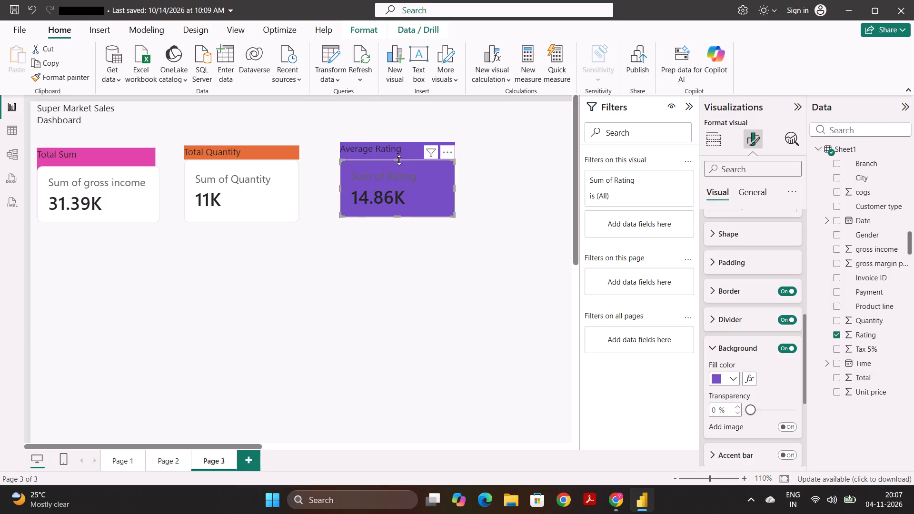
Try to line up the rating card's top edge with the bottom edge of the Average Rating text box.
drag(397, 159, 390, 161)
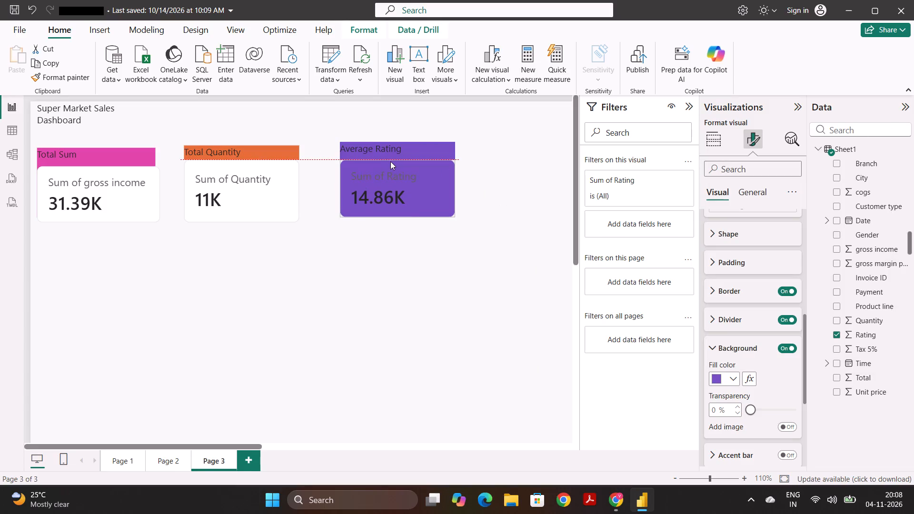
drag(390, 161, 388, 161)
click(515, 223)
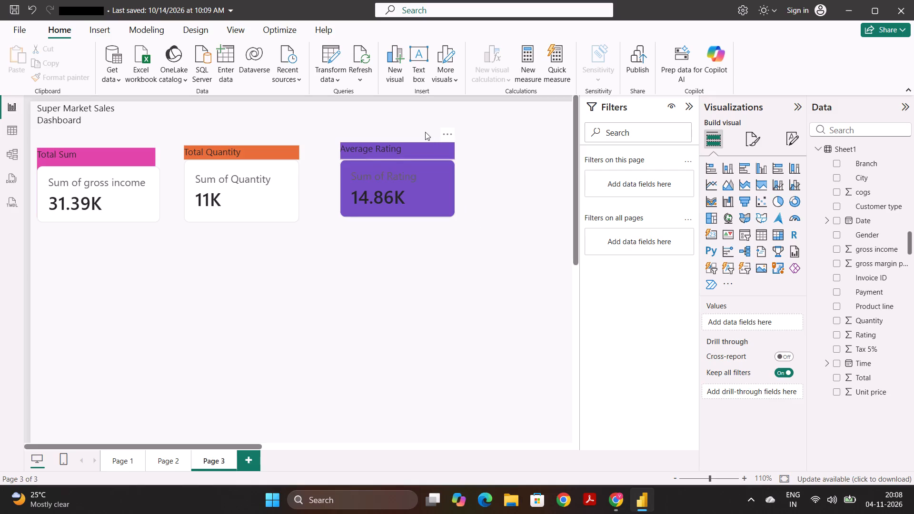
Change the background colour of the Average Rating text box to blue #118DFF.
click(403, 152)
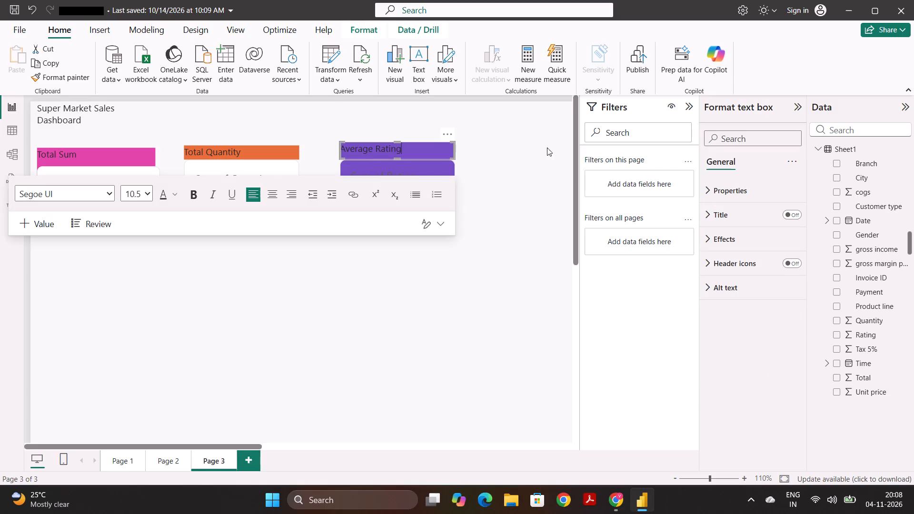
click(702, 241)
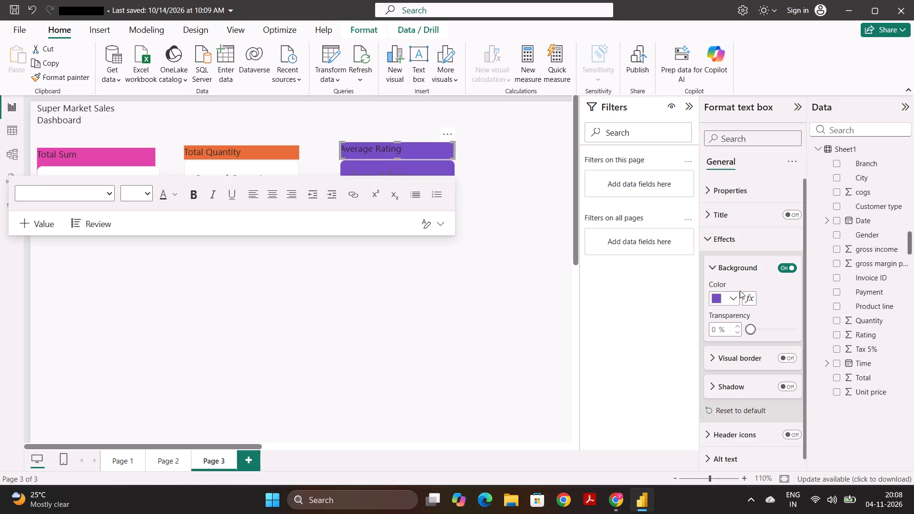
right_click(735, 294)
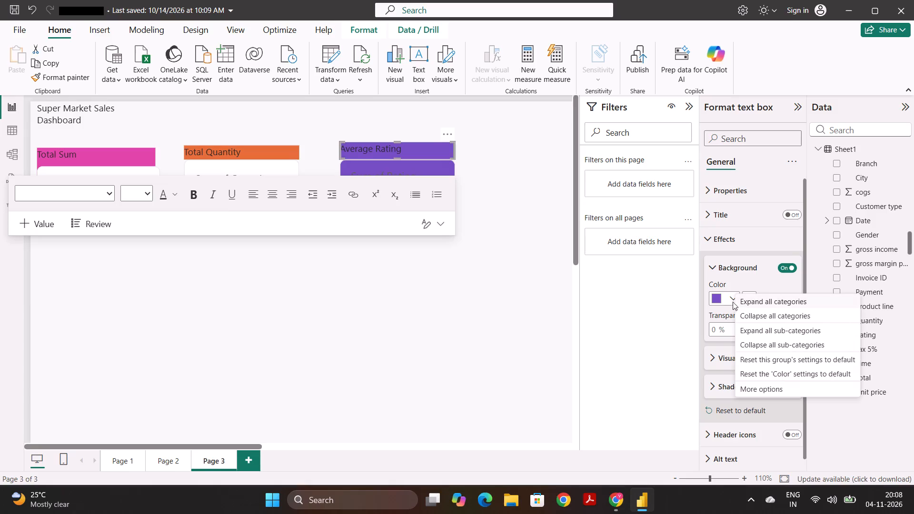
click(727, 296)
drag(729, 295, 804, 221)
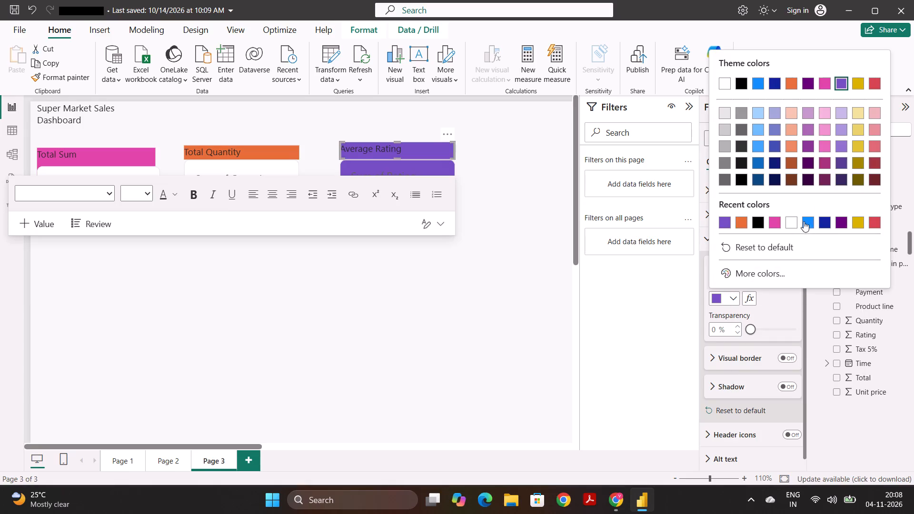
drag(804, 221, 805, 221)
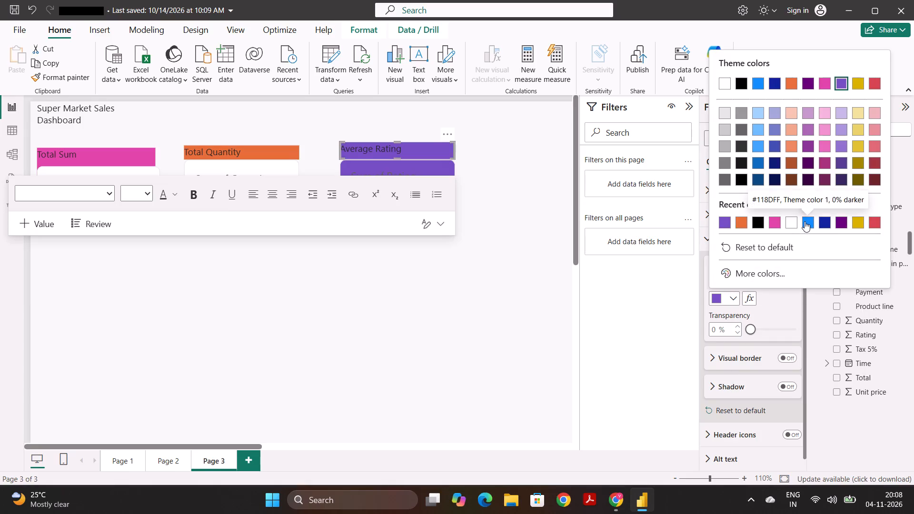
click(808, 222)
click(549, 309)
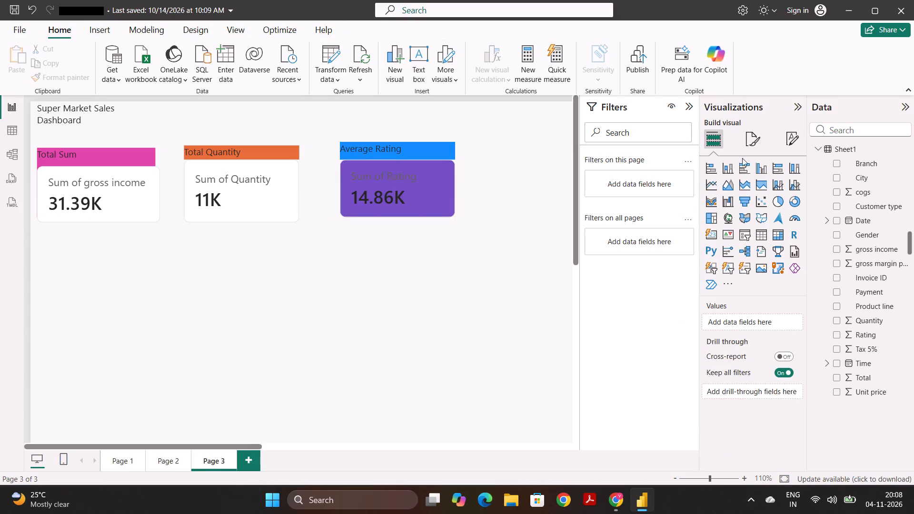
Turn on the general Effects background of the rating card and colour it the same blue as the text box.
click(750, 140)
click(406, 211)
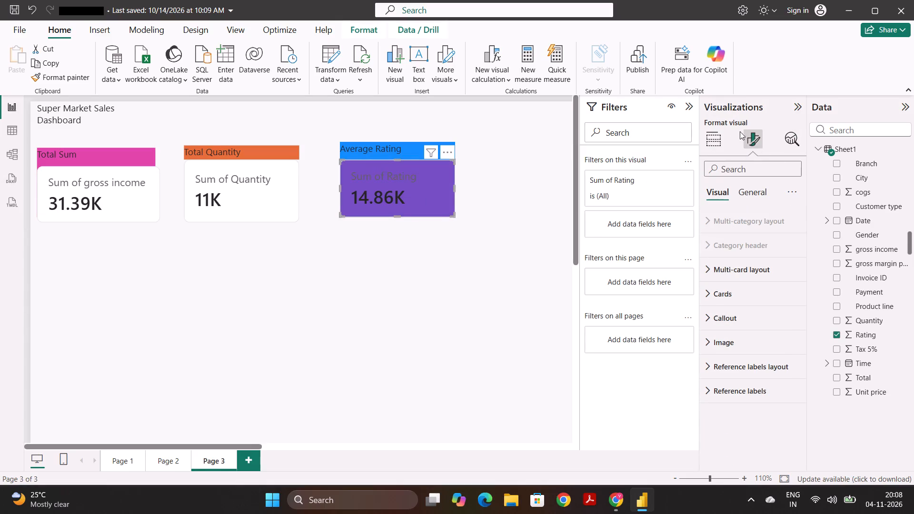
click(760, 195)
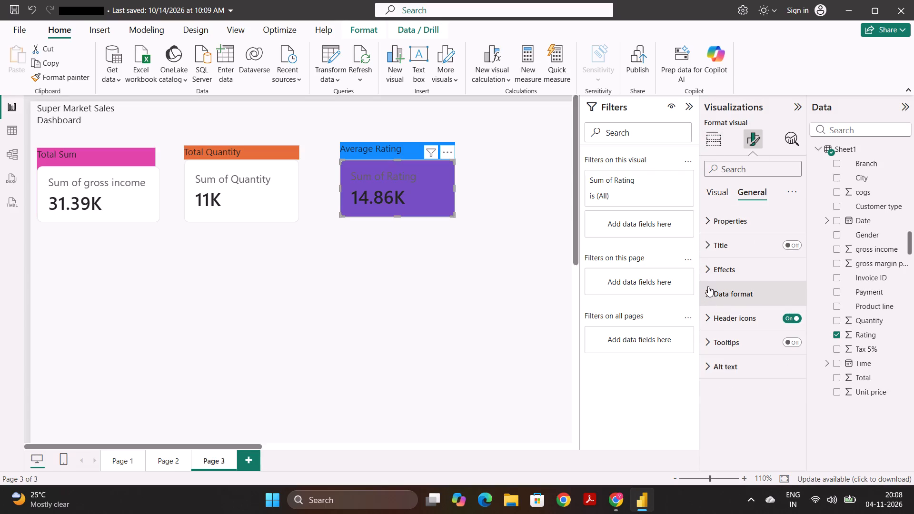
click(708, 269)
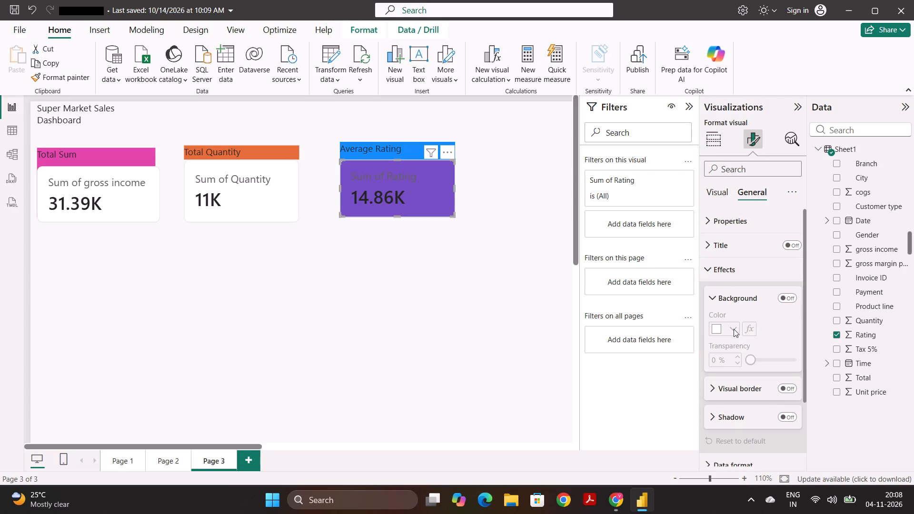
click(793, 298)
click(733, 327)
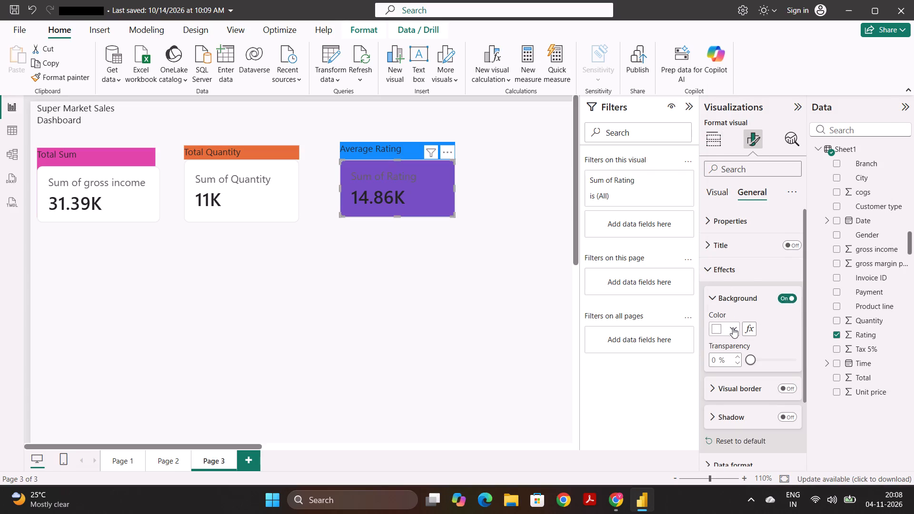
click(723, 252)
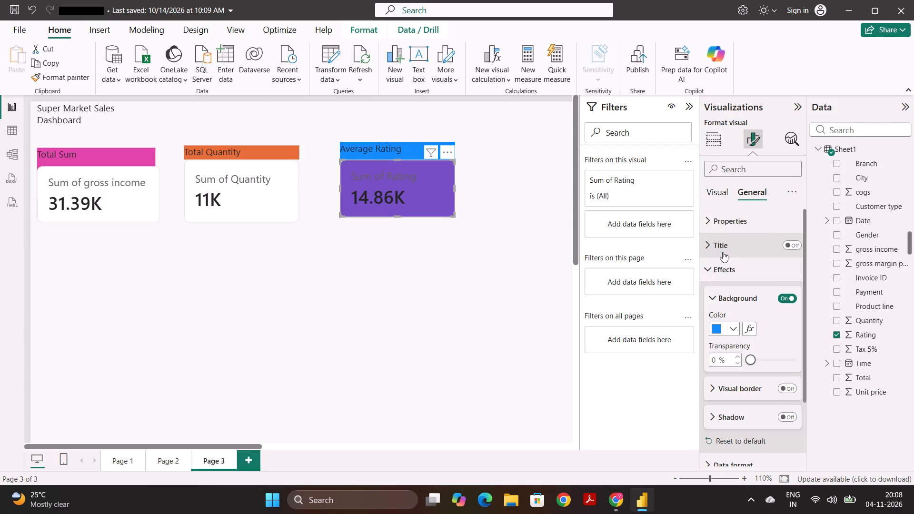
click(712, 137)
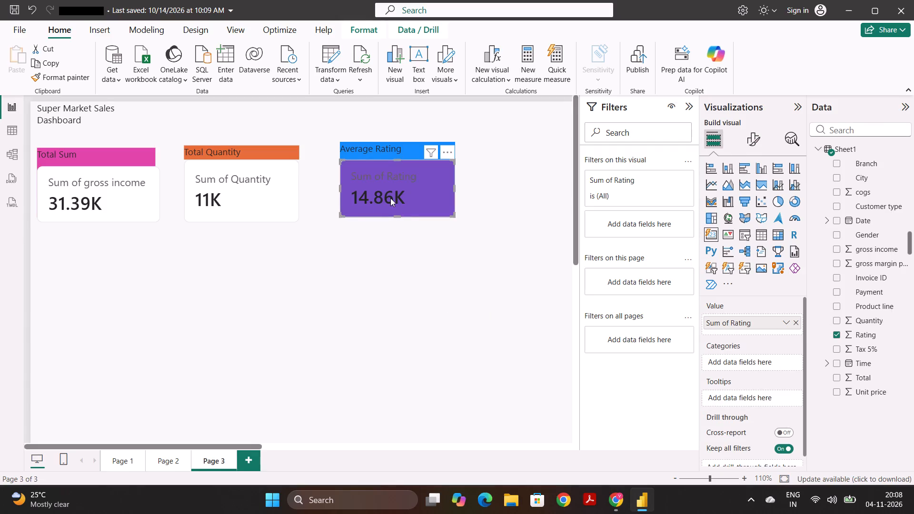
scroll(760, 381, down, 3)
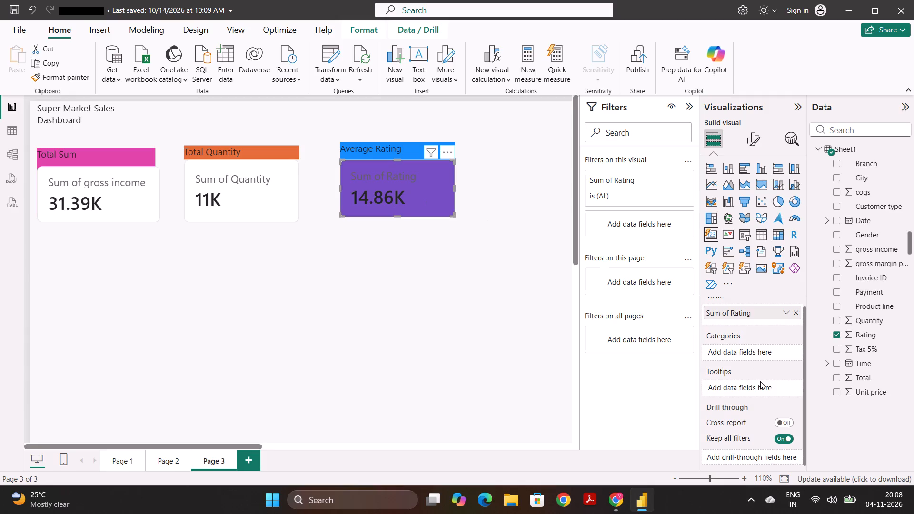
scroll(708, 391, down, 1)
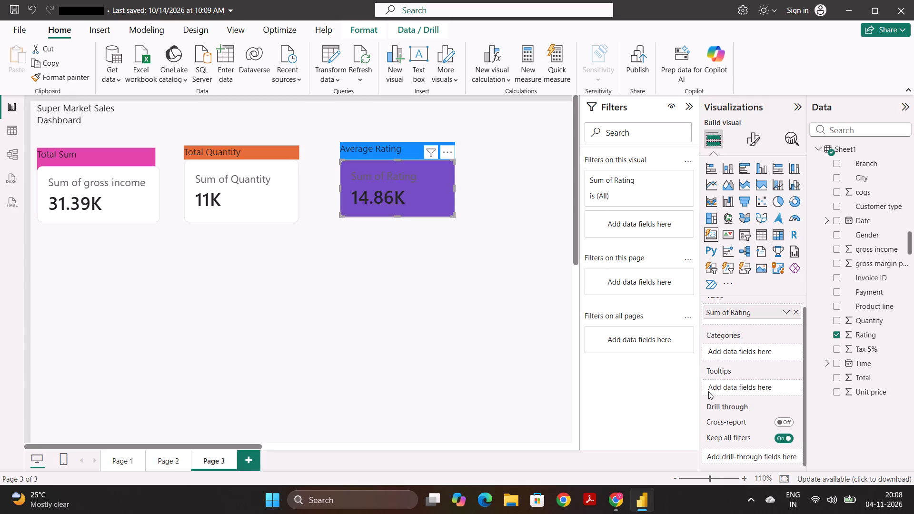
Set the Cards background fill colour of the rating card to the same blue as the Average Rating text box.
click(756, 138)
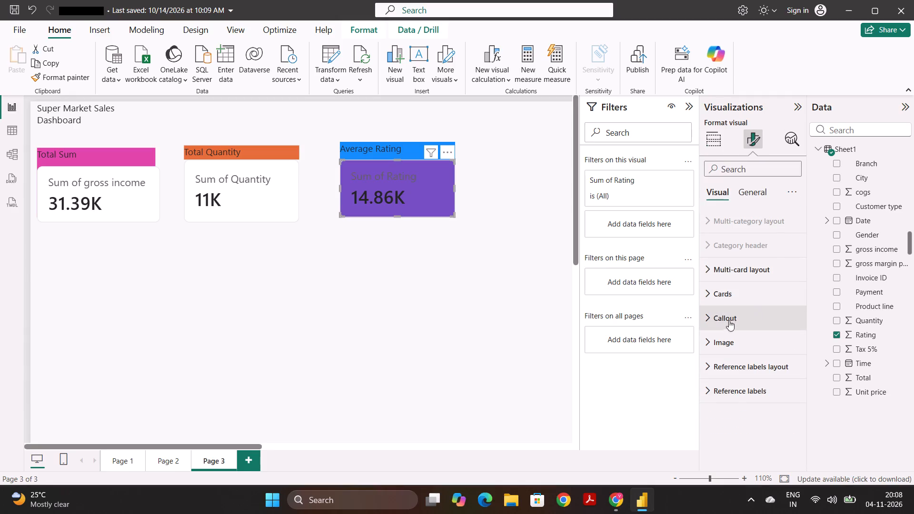
click(713, 293)
scroll(725, 311, down, 4)
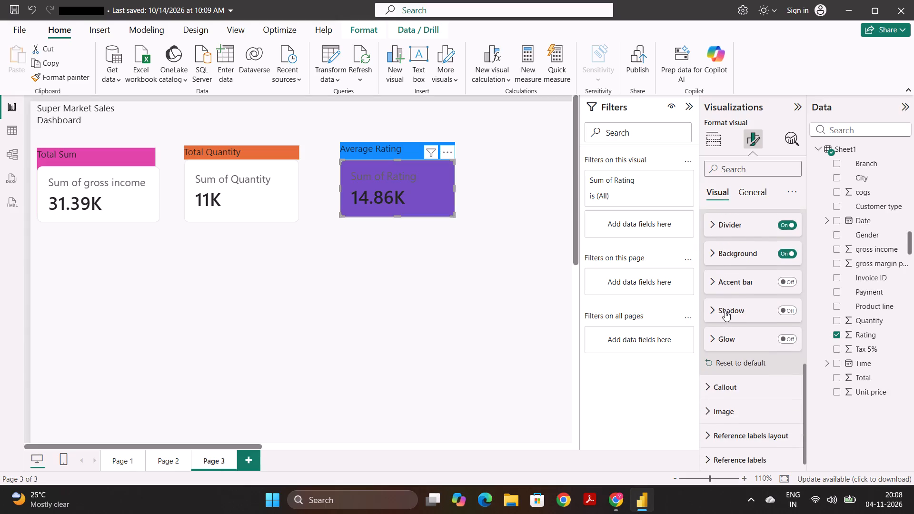
scroll(725, 311, up, 1)
click(711, 267)
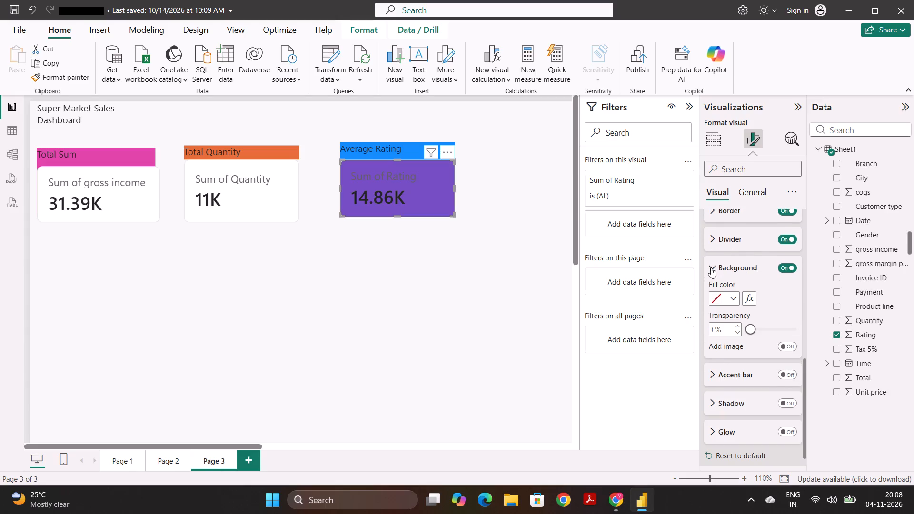
click(735, 297)
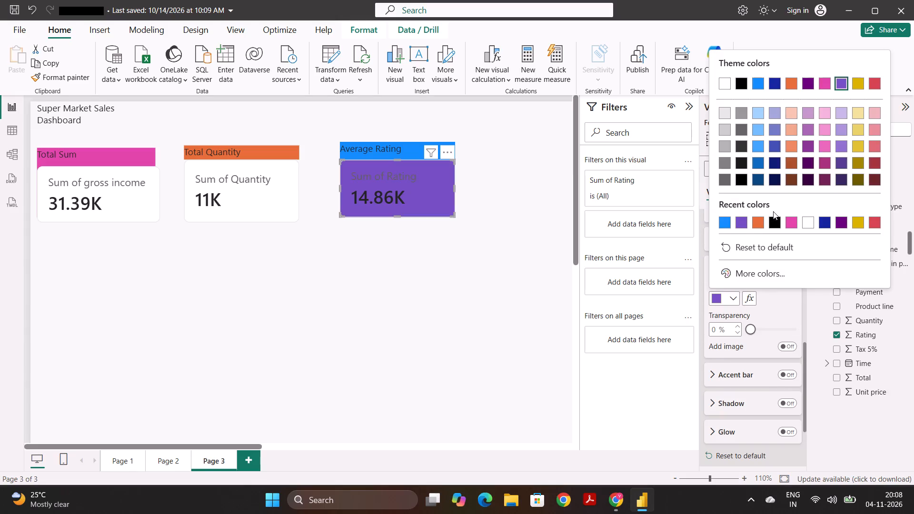
click(726, 222)
click(486, 316)
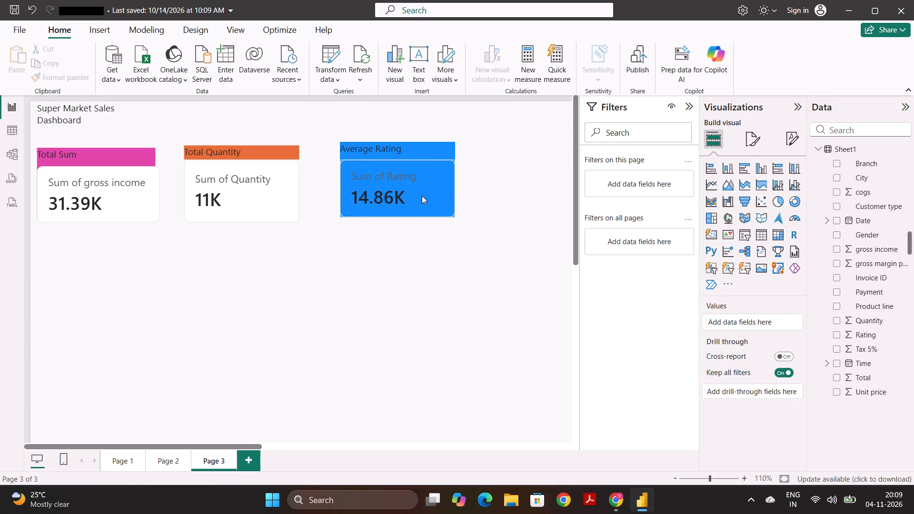
click(328, 291)
Increase the height of the Average Rating text box downward so it closes the gap to the rating card.
click(393, 152)
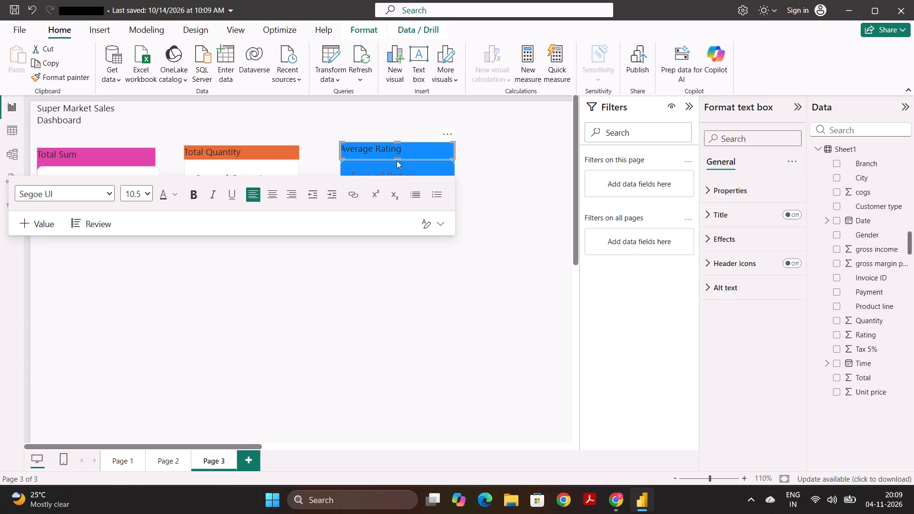
click(395, 158)
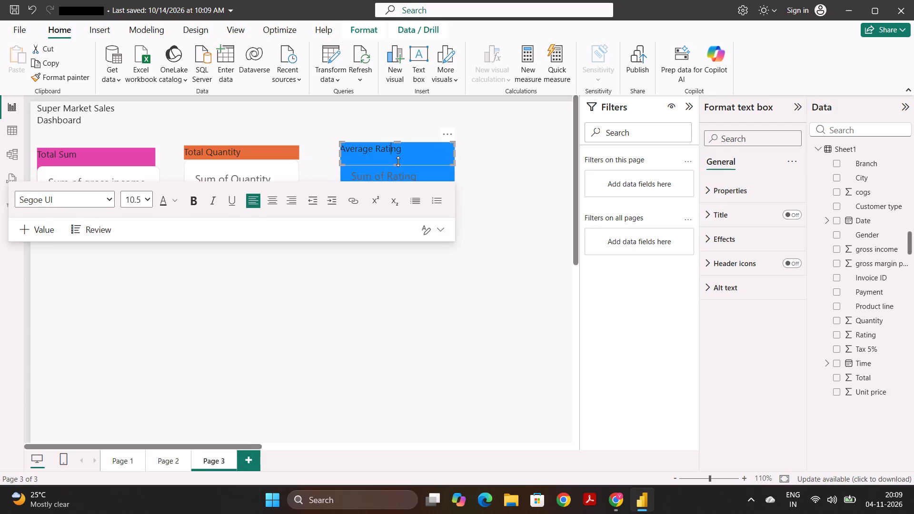
Extend the top edge of the rating card upward so it sits directly beneath the Average Rating label text.
click(493, 173)
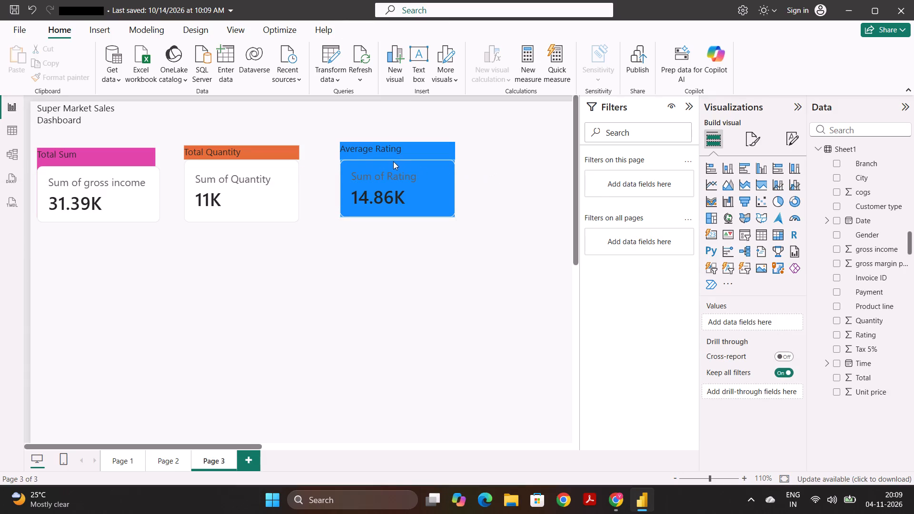
click(393, 160)
drag(395, 157, 401, 158)
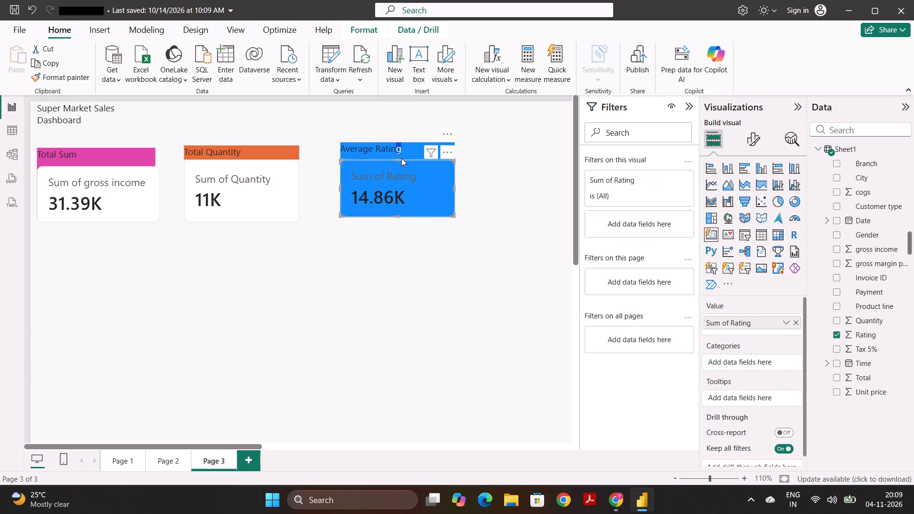
drag(401, 158, 399, 158)
click(399, 158)
drag(399, 158, 397, 155)
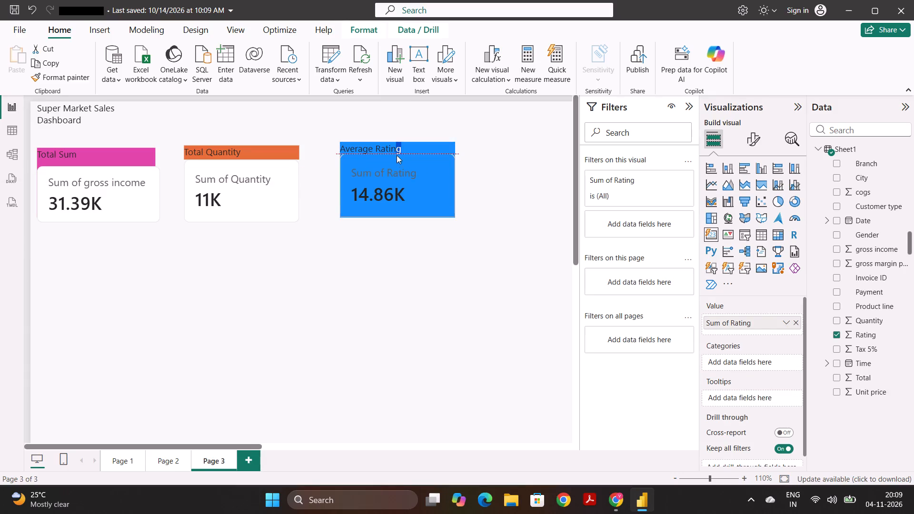
drag(397, 155, 395, 158)
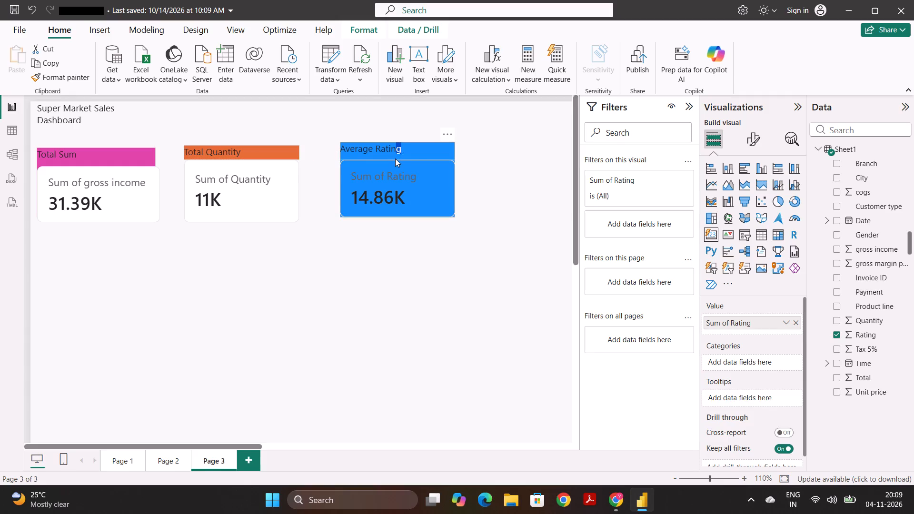
drag(395, 158, 393, 154)
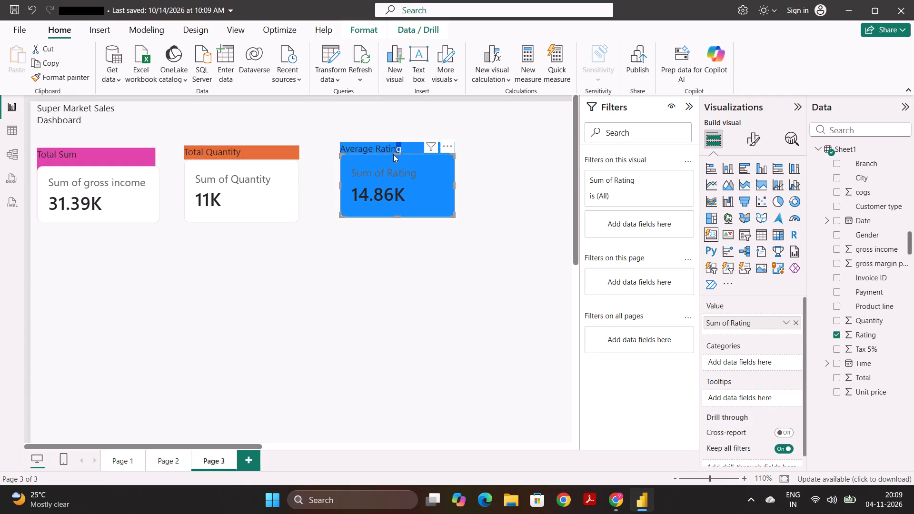
click(454, 266)
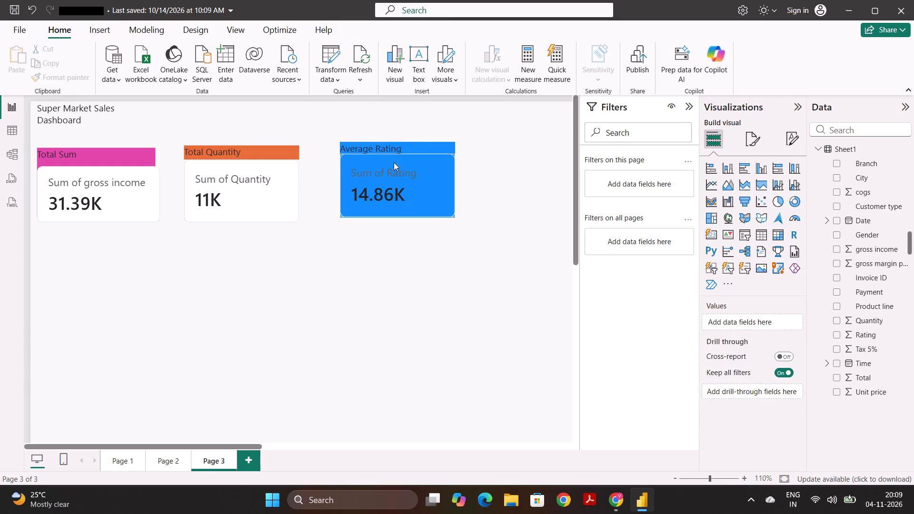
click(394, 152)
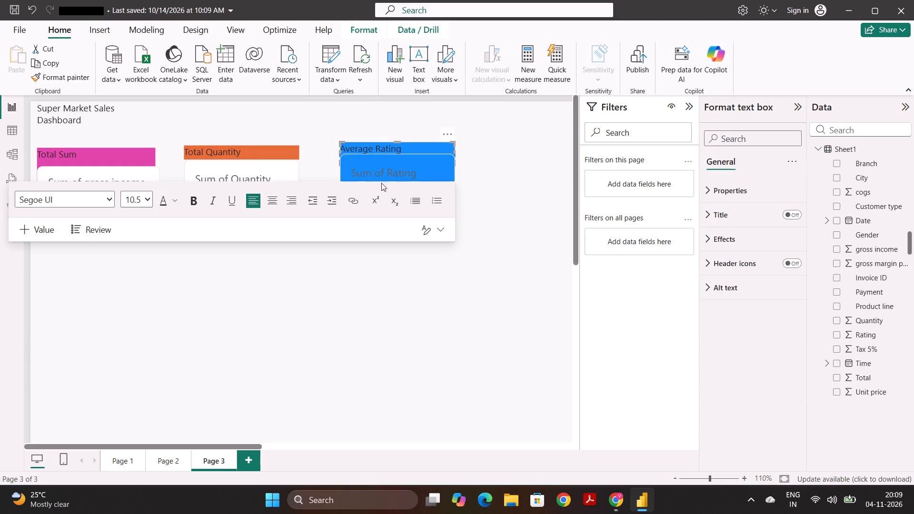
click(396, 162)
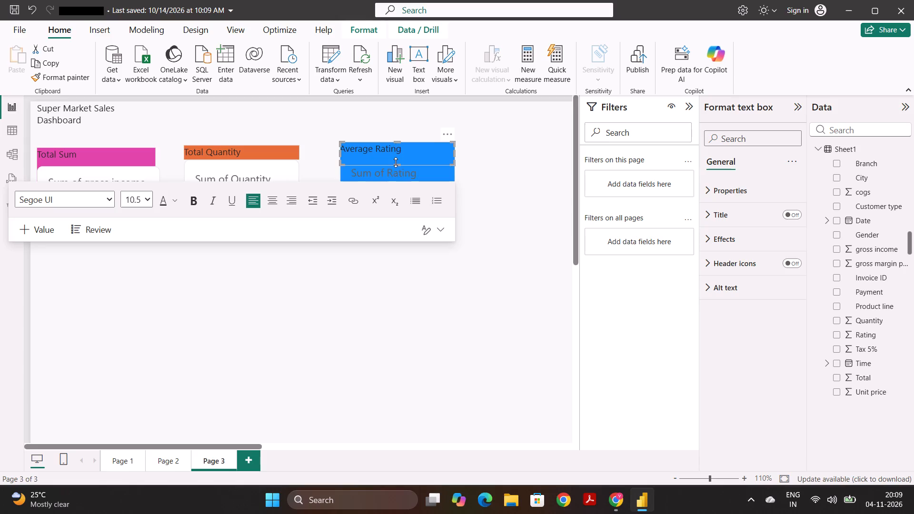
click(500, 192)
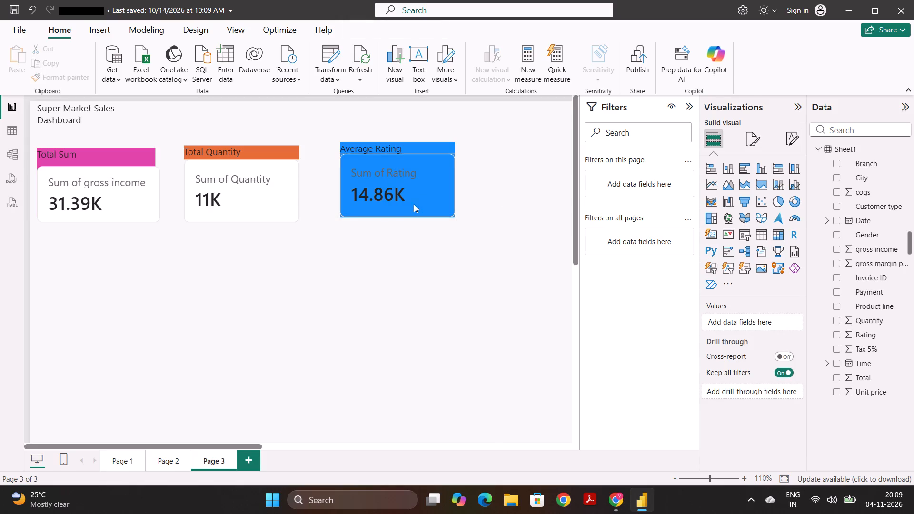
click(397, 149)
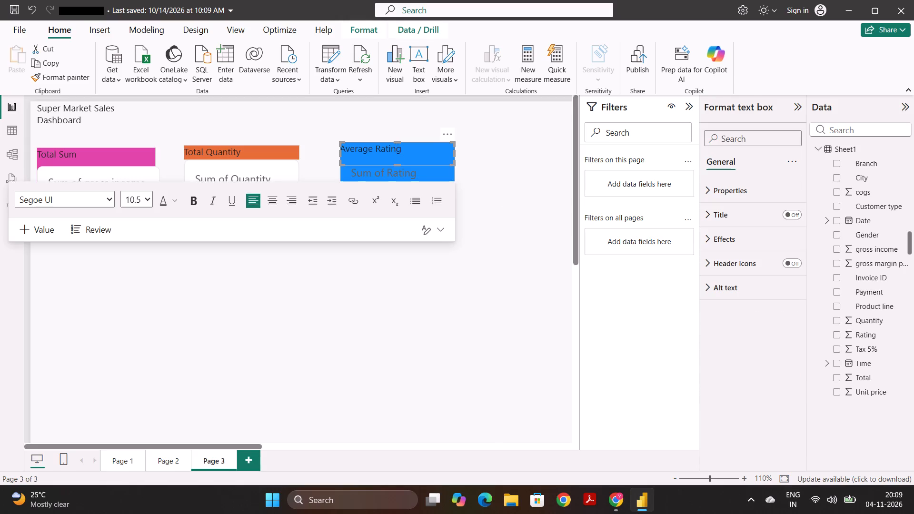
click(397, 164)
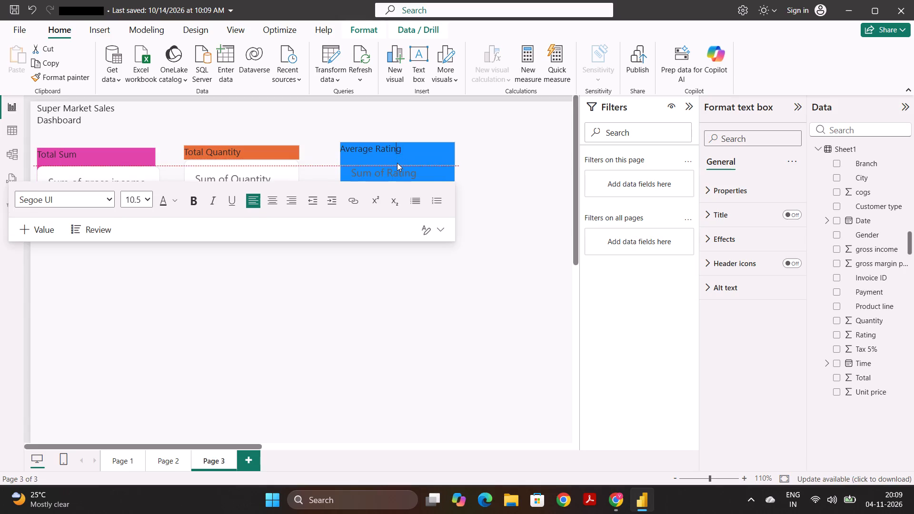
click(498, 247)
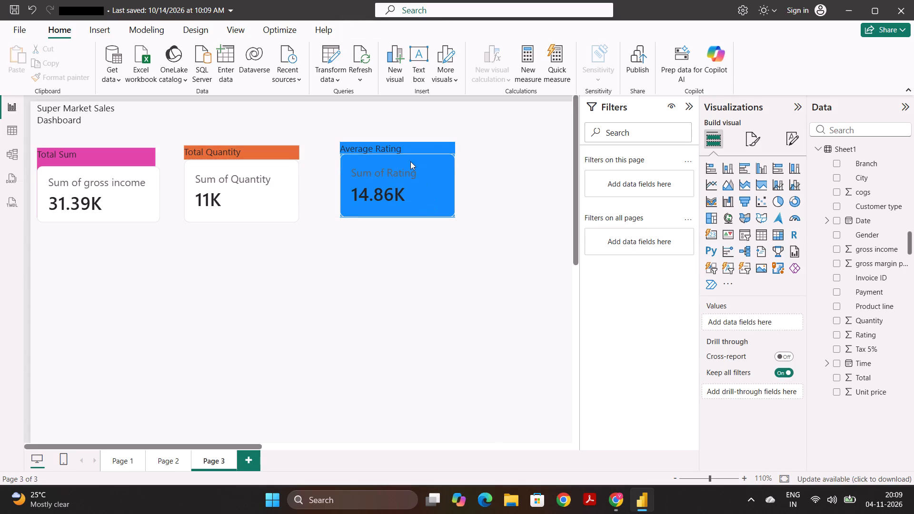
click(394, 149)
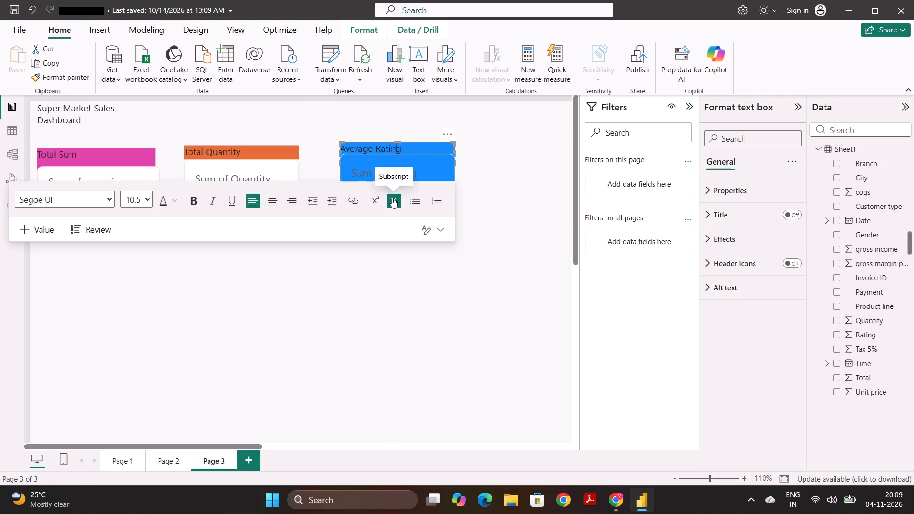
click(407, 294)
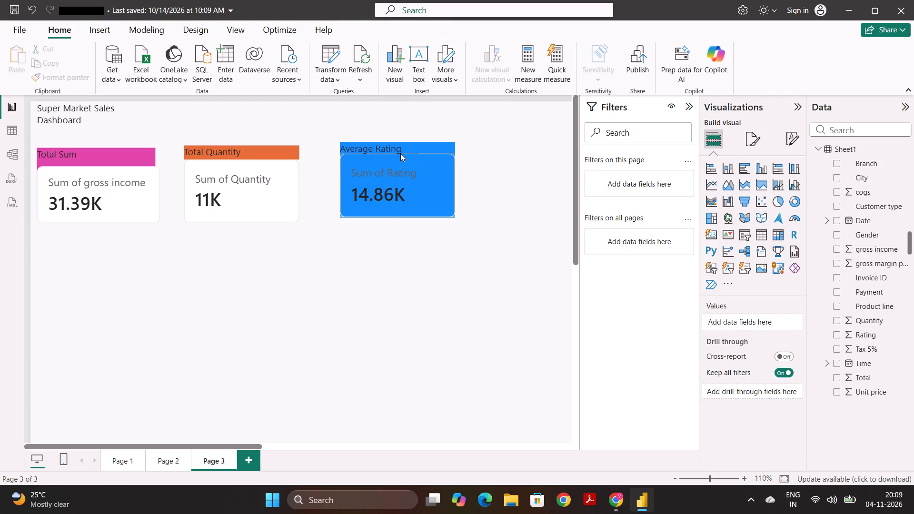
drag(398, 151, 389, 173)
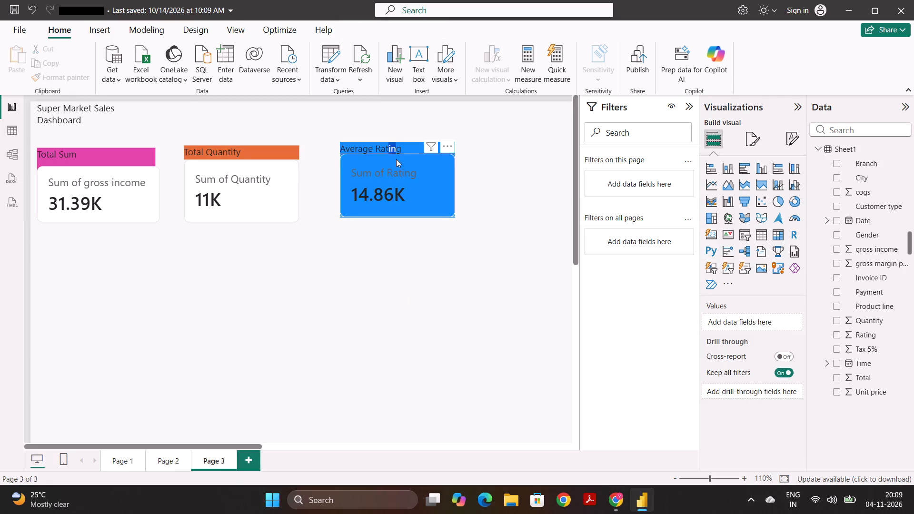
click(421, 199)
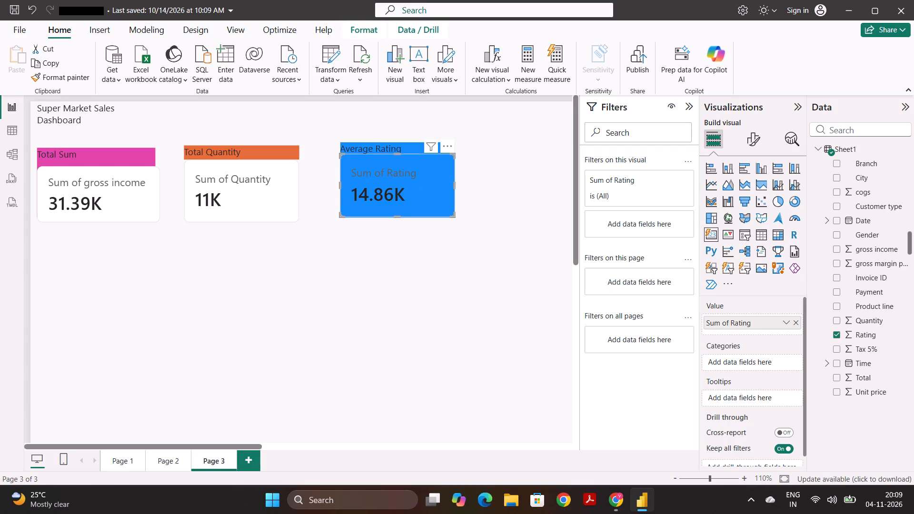
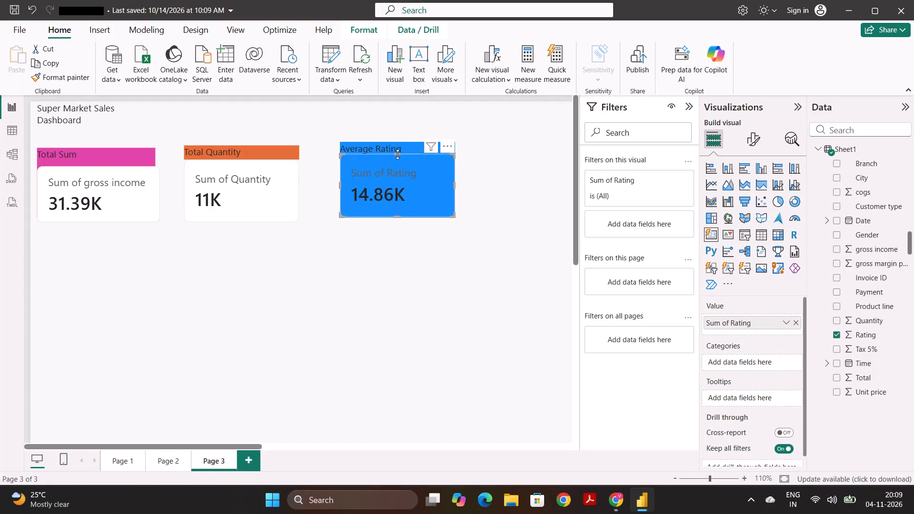
Lower the top edge of the rating card so it lines up with the top of the Total Sum card.
drag(397, 154, 394, 165)
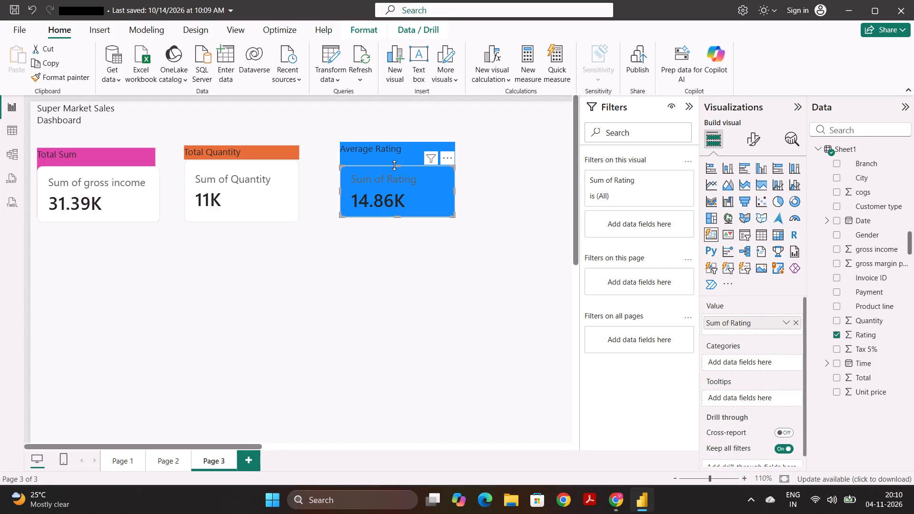
click(380, 275)
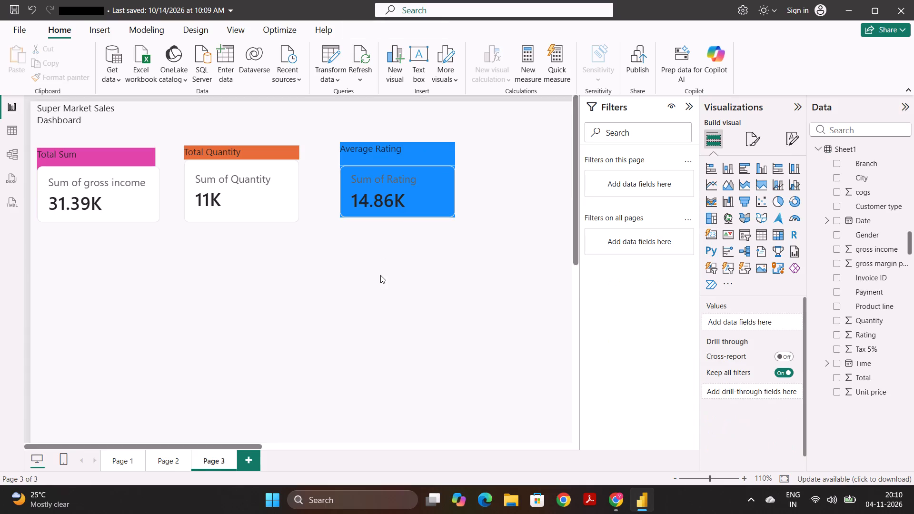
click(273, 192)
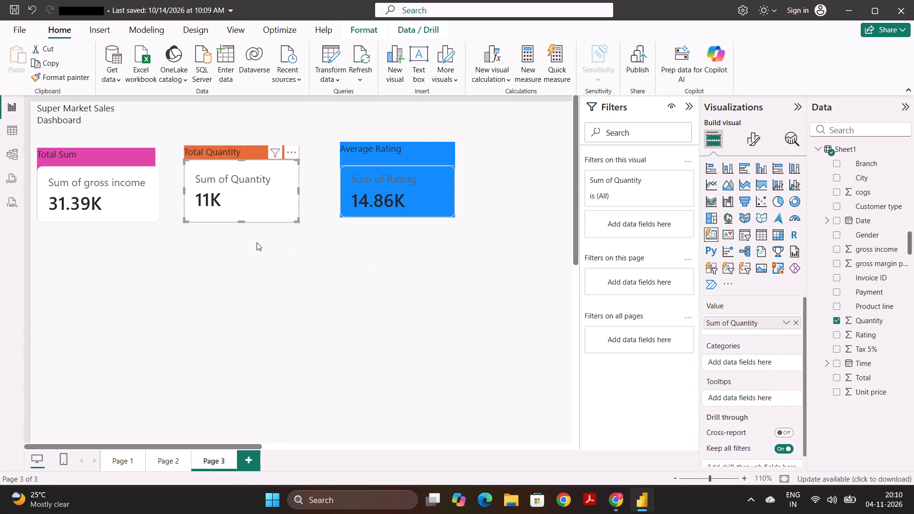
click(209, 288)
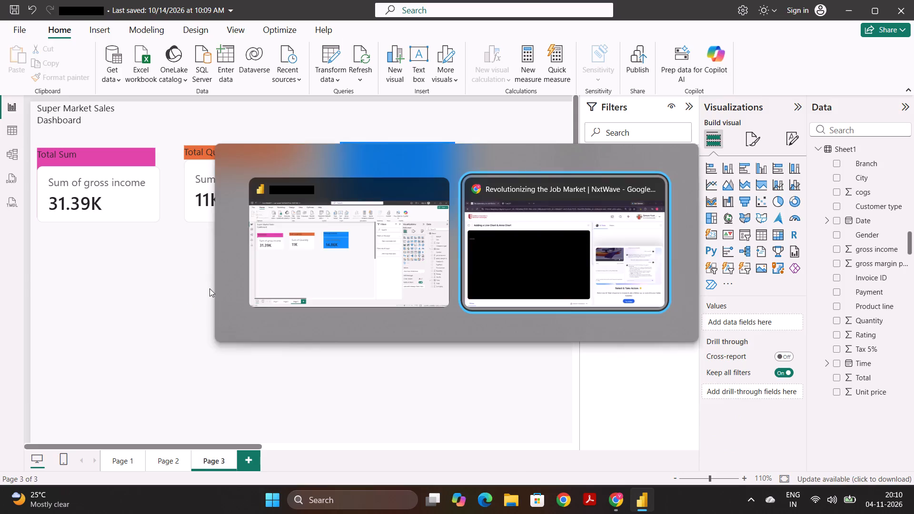
Switch to Chrome and look back through the Adding a Line Chart & Area Chart lesson video for how the cards are made.
click(284, 296)
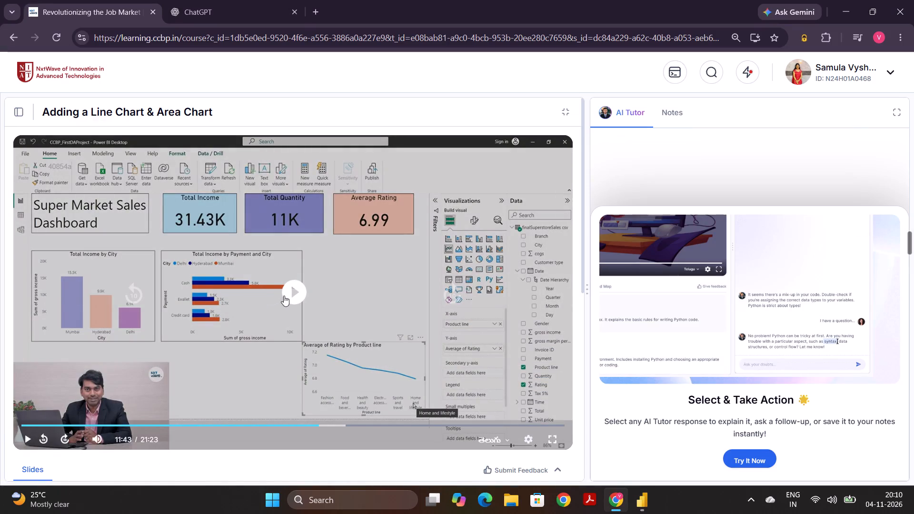
key(Left)
key(Left)
key(Left)
key(Left)
key(Left)
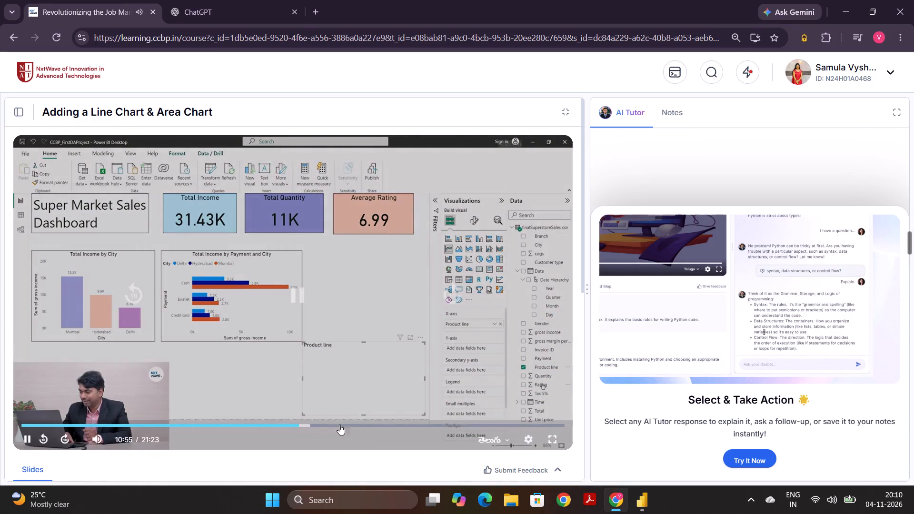
click(278, 420)
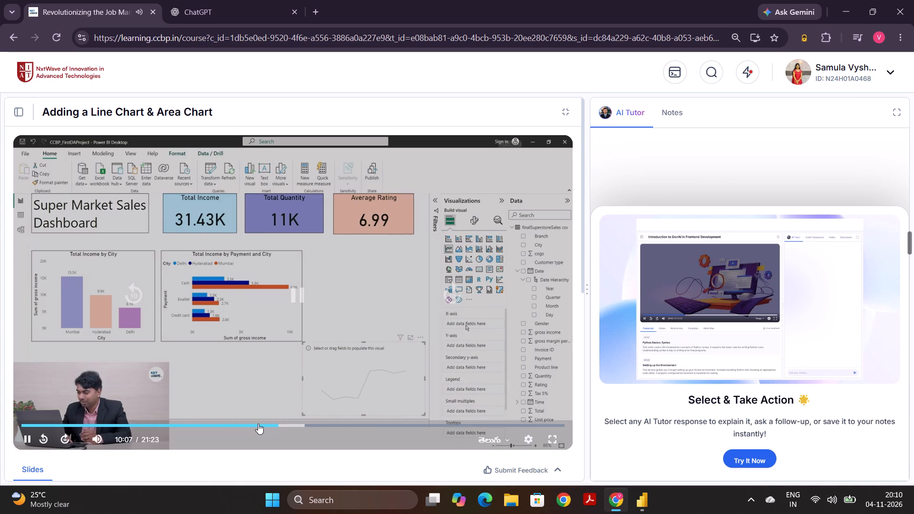
click(258, 424)
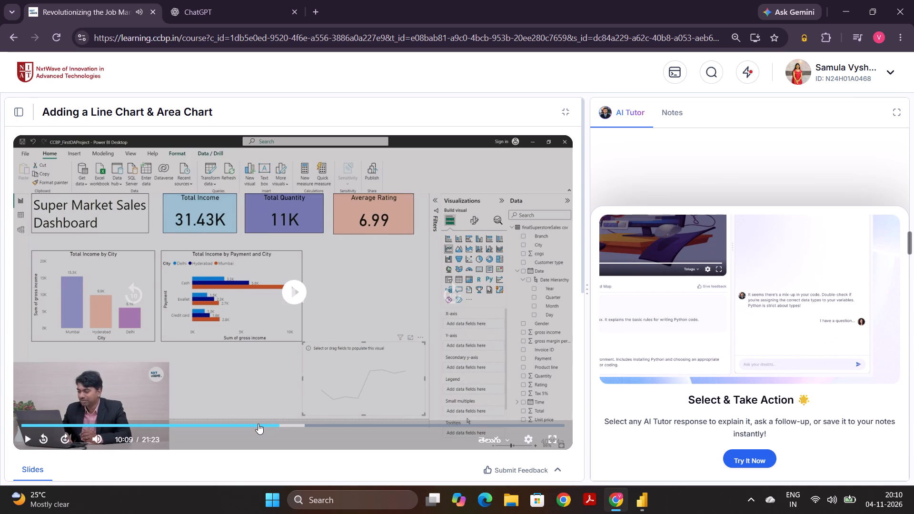
click(226, 424)
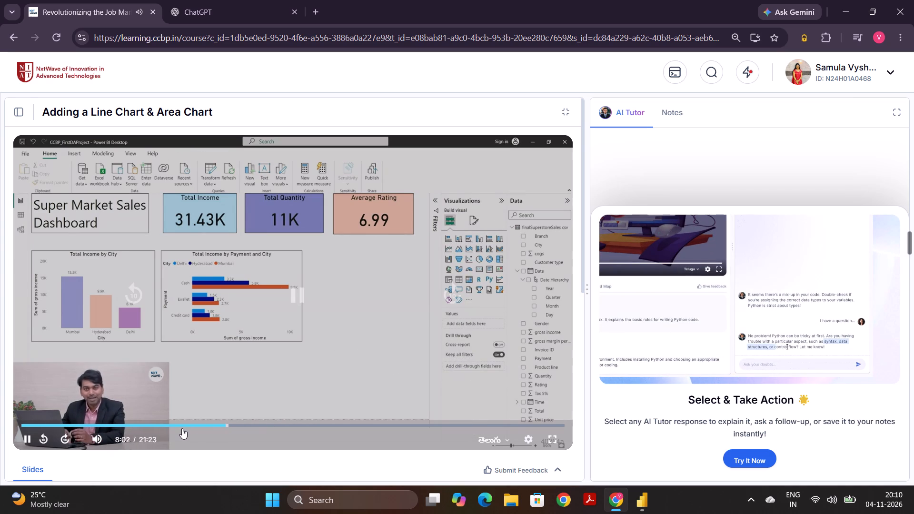
click(181, 422)
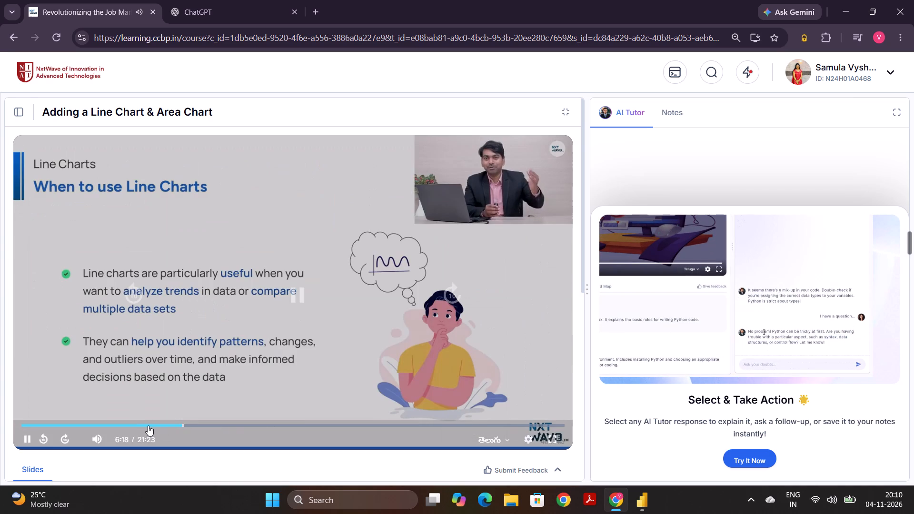
click(198, 423)
click(205, 423)
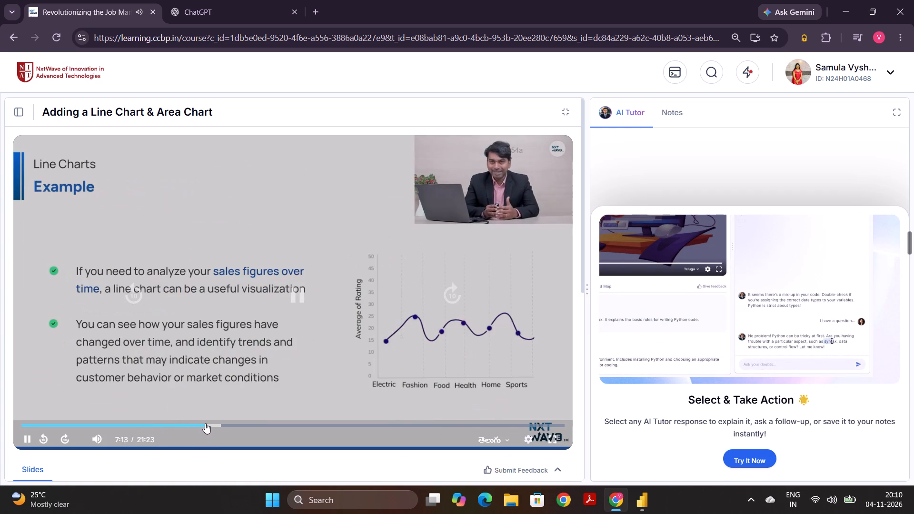
click(77, 422)
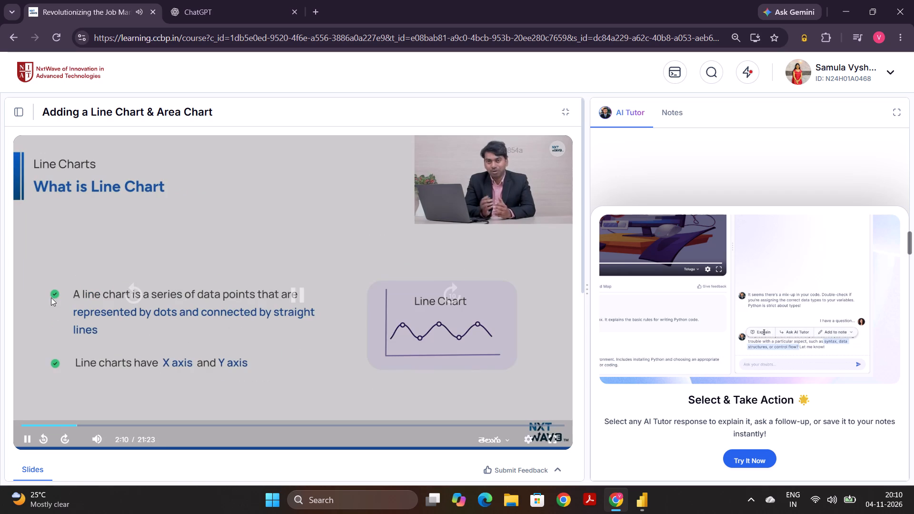
Find and open the Adding Cards video lesson in the course outline.
click(17, 111)
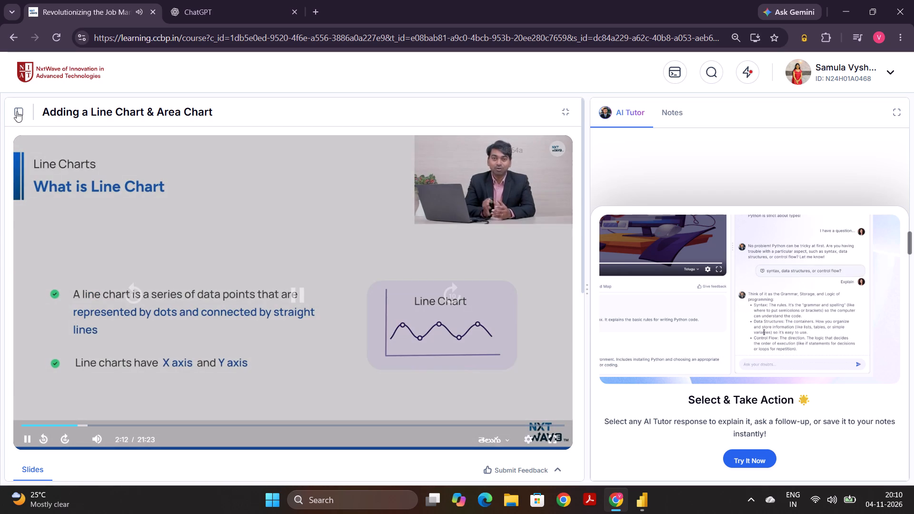
scroll(91, 233, up, 2)
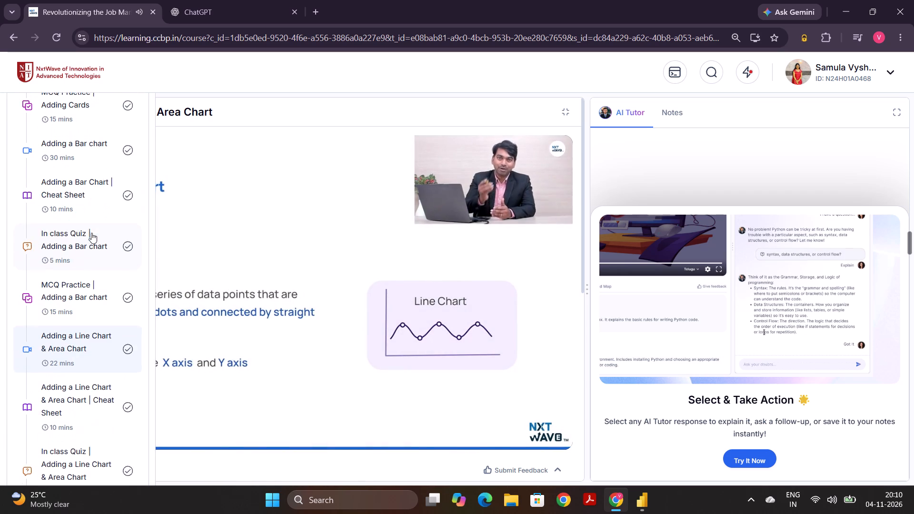
scroll(91, 233, up, 2)
scroll(72, 270, up, 3)
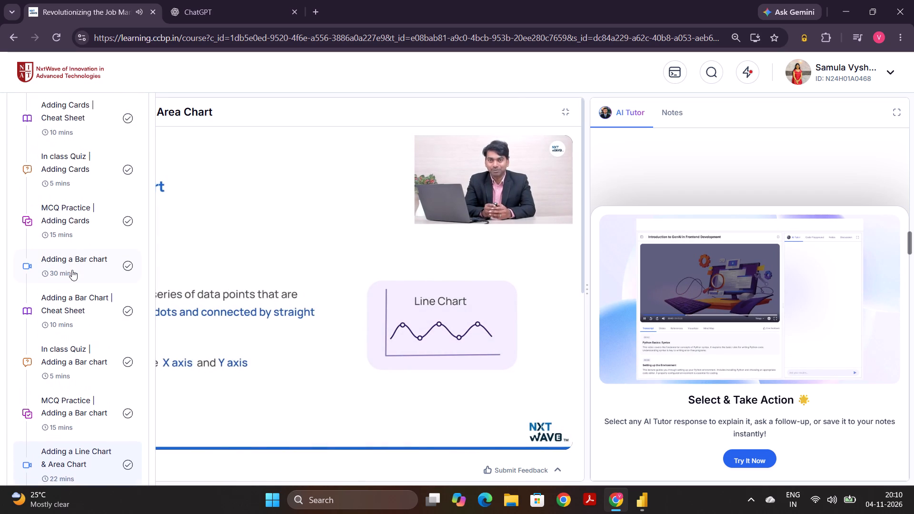
scroll(72, 270, up, 4)
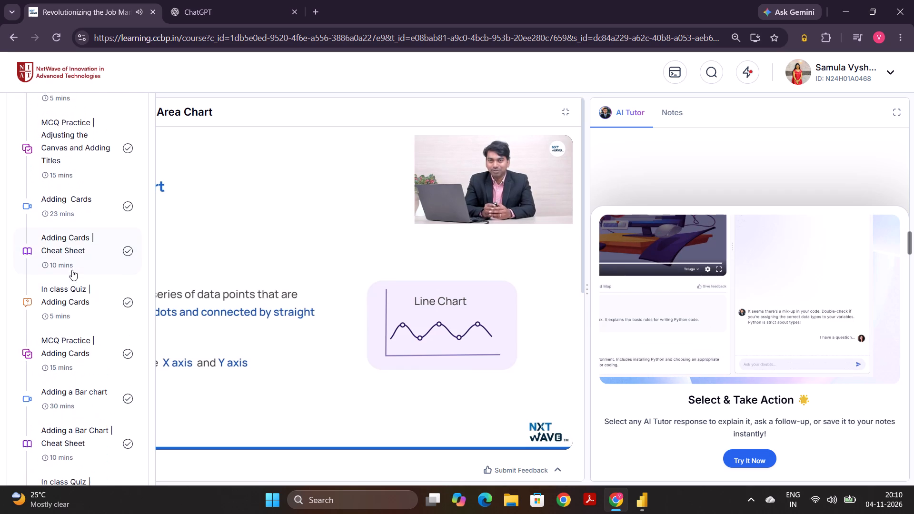
scroll(72, 270, up, 1)
click(87, 269)
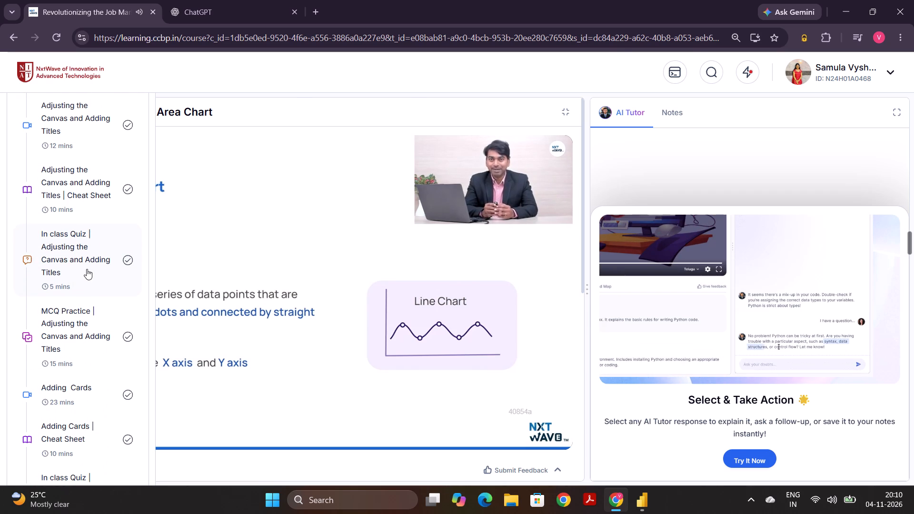
scroll(74, 346, down, 1)
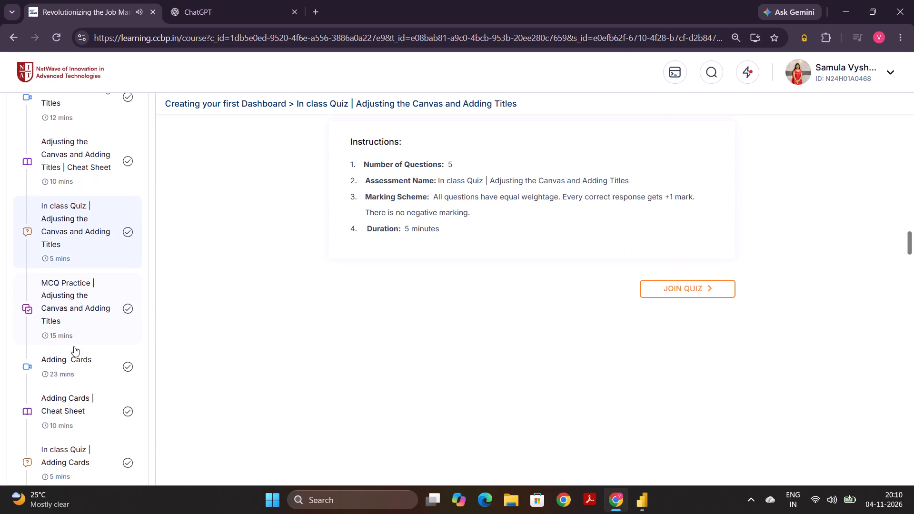
scroll(74, 346, down, 1)
click(81, 377)
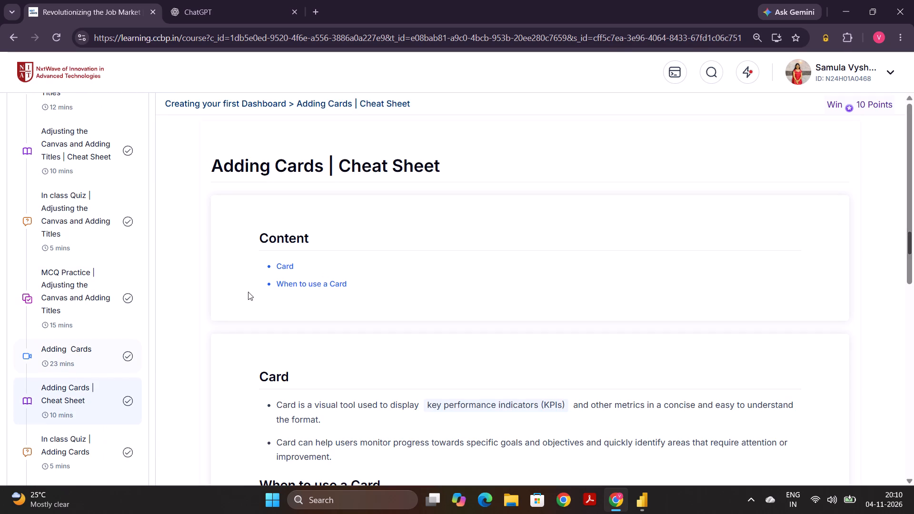
click(90, 350)
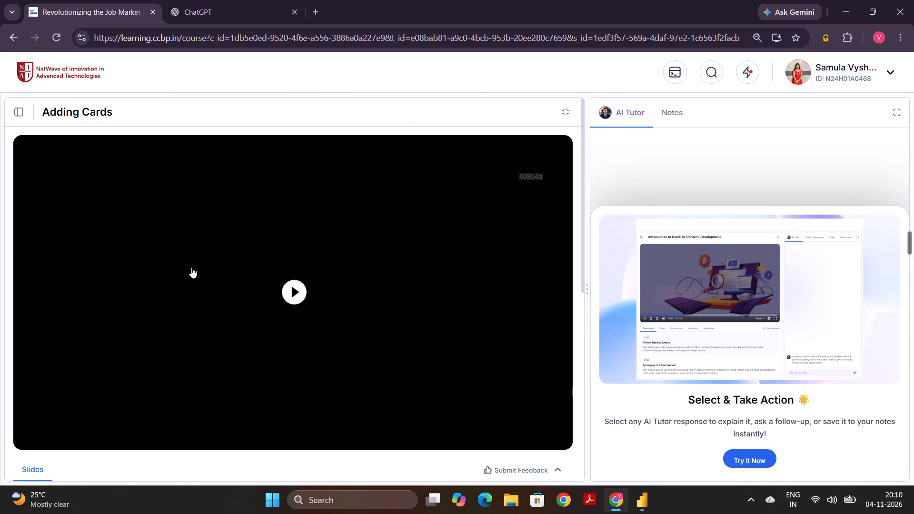
Play the Adding Cards video and skip ahead through the demonstration of building a card.
click(306, 289)
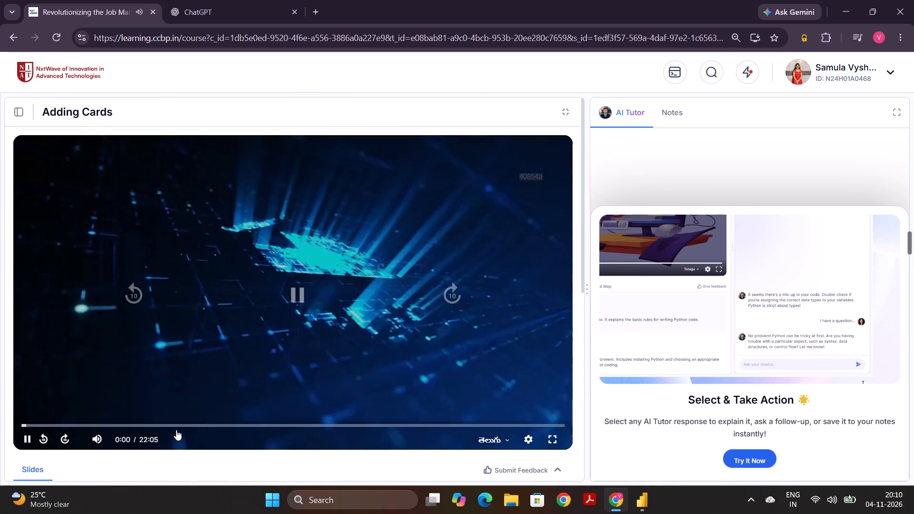
click(176, 426)
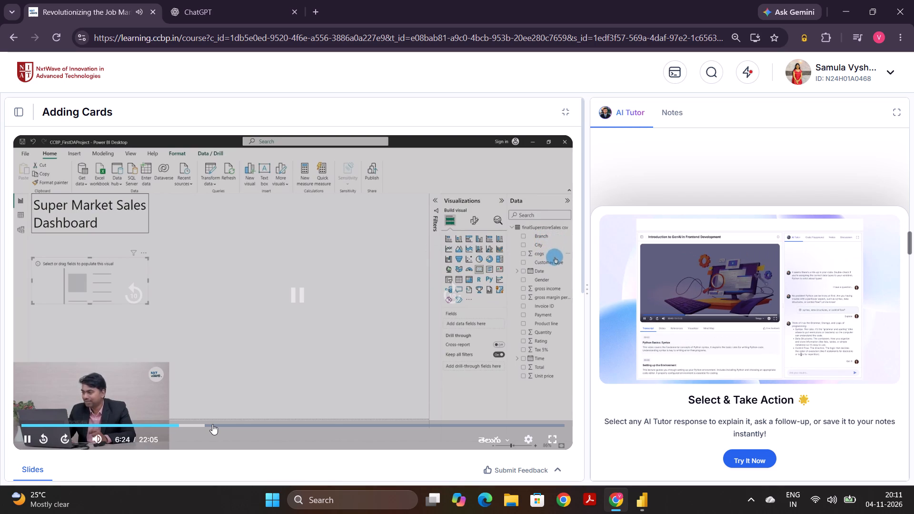
click(212, 424)
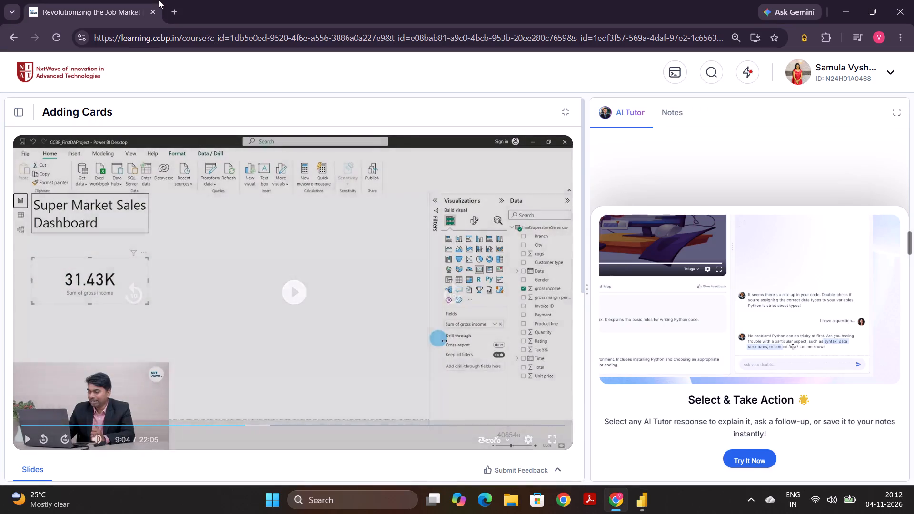
Open the YouTube home page in a new browser tab.
click(178, 20)
click(177, 14)
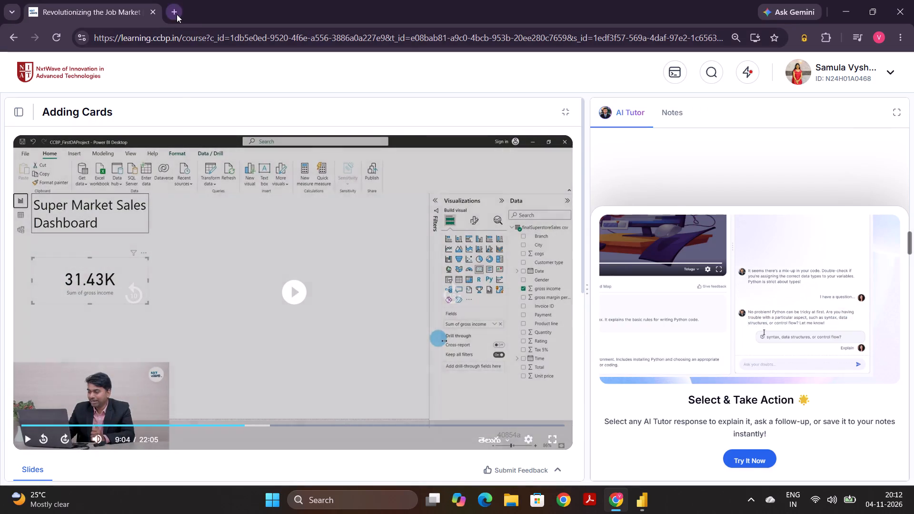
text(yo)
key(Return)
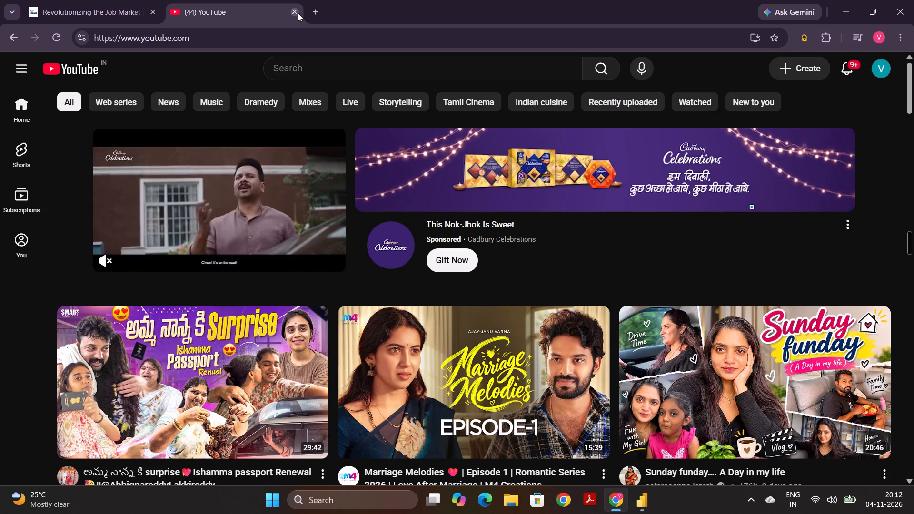
On YouTube, open the passport renewal vlog from the home feed and skip the advertiser survey to watch it.
scroll(269, 201, down, 1)
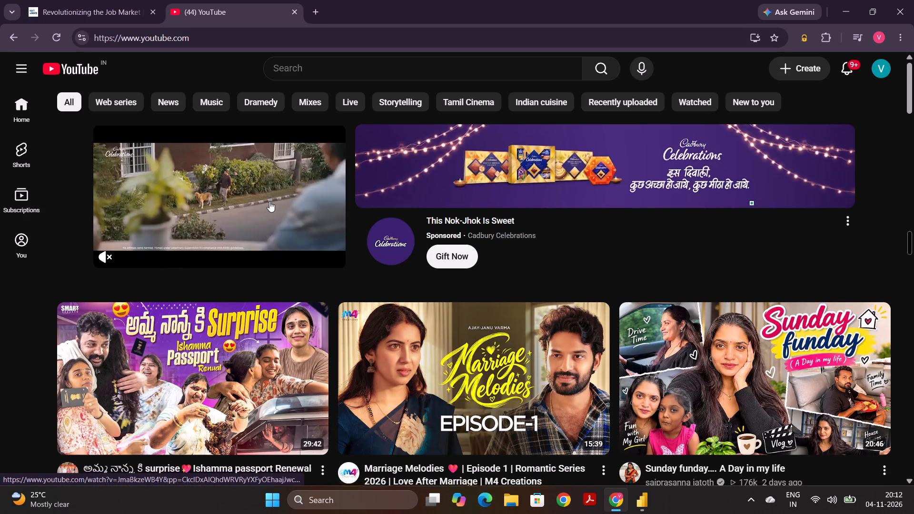
scroll(269, 201, down, 1)
scroll(230, 237, down, 1)
click(219, 317)
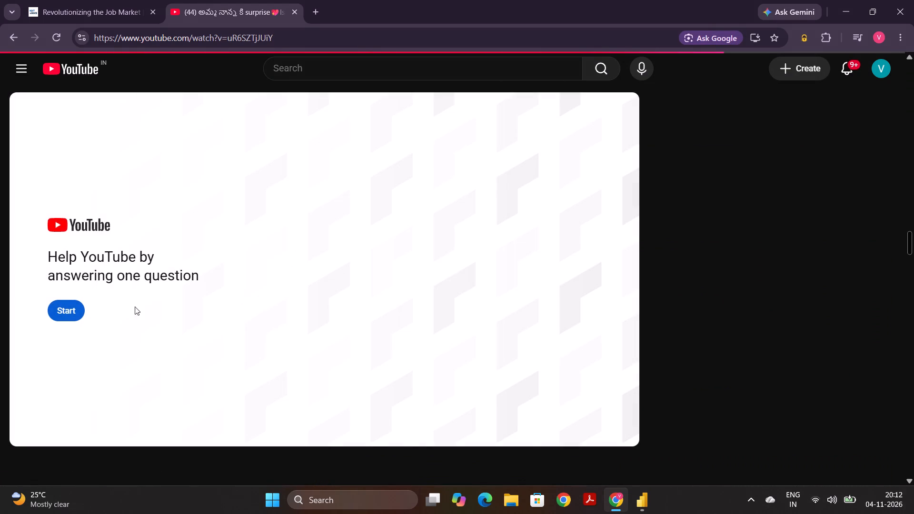
click(223, 347)
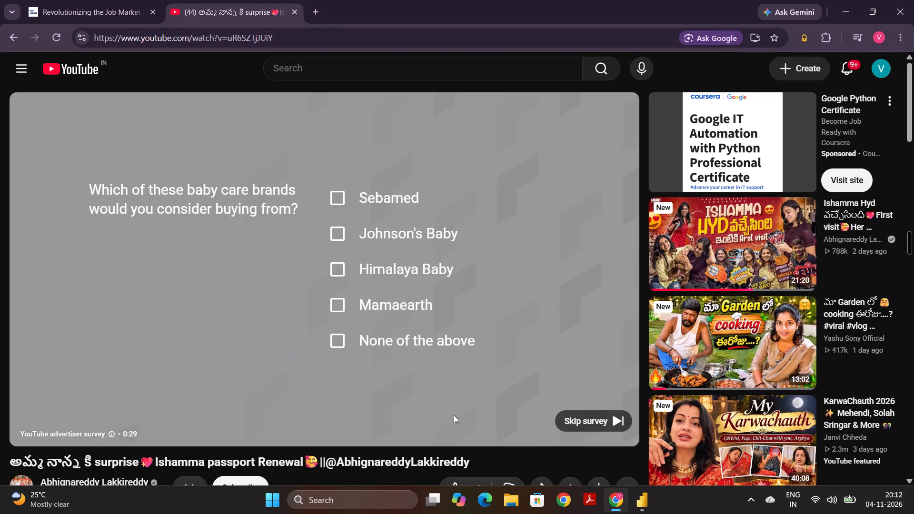
click(573, 417)
click(460, 371)
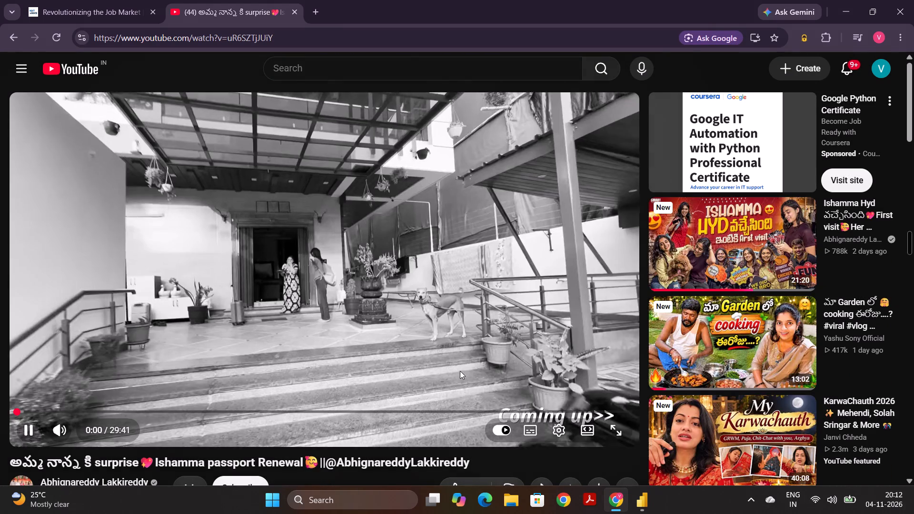